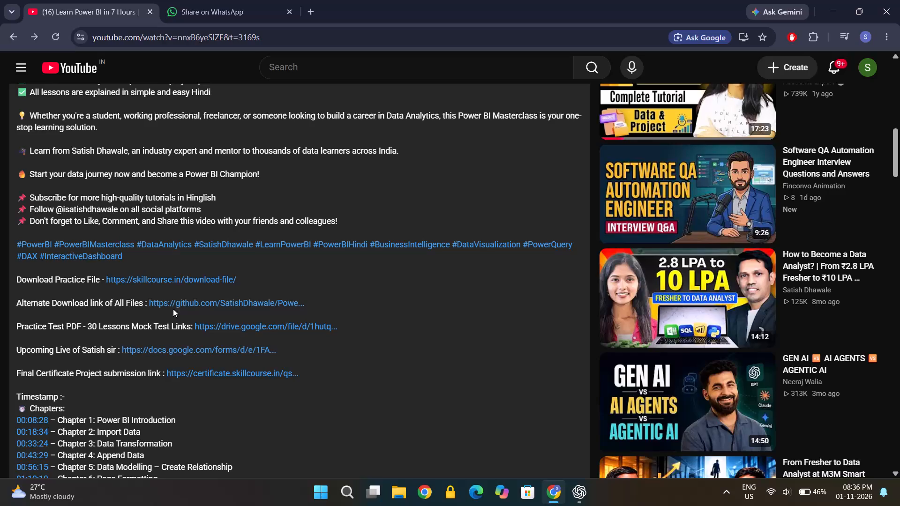
Open the alternate GitHub download link for all practice files from the video description.
left_click(183, 300)
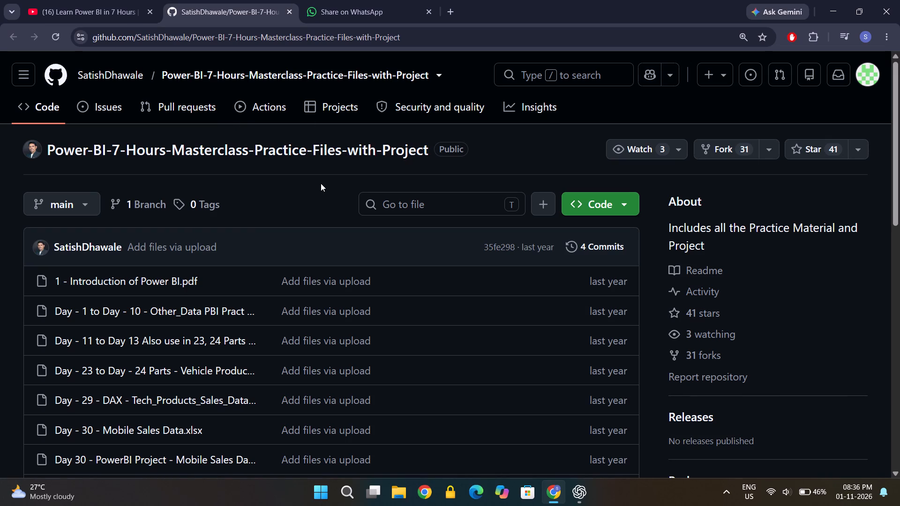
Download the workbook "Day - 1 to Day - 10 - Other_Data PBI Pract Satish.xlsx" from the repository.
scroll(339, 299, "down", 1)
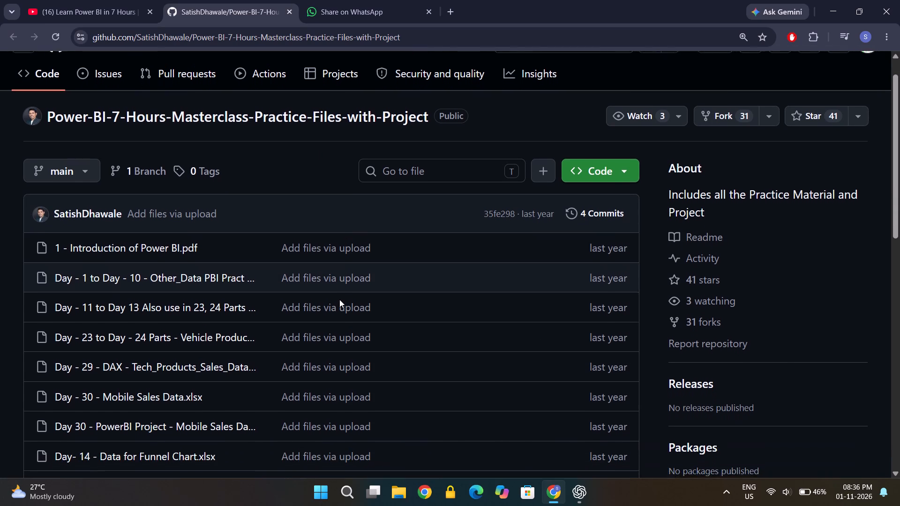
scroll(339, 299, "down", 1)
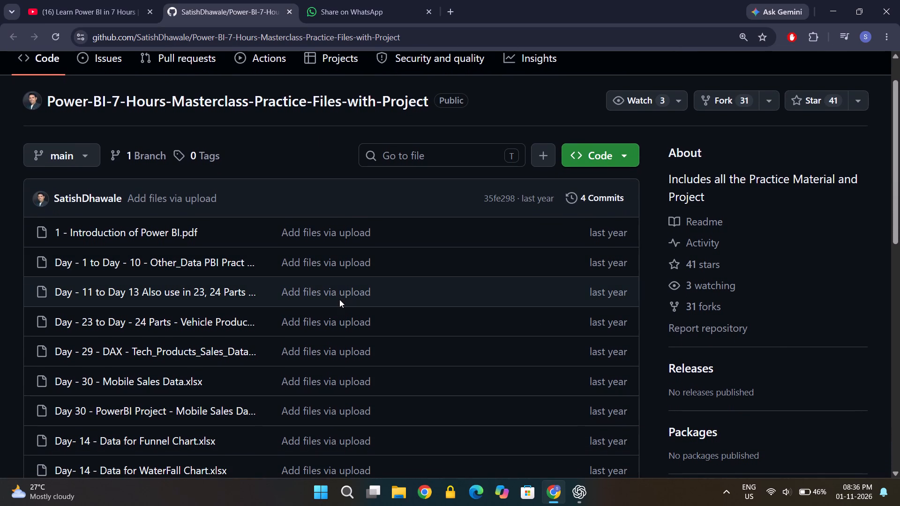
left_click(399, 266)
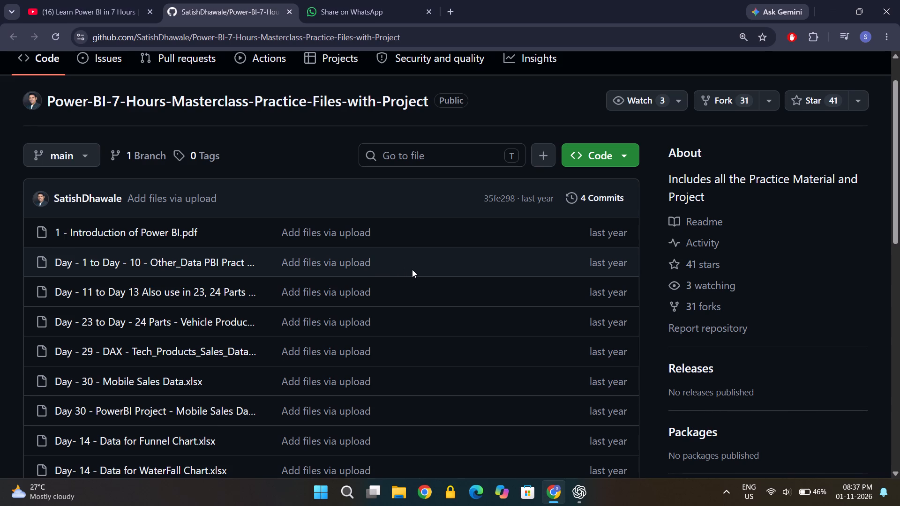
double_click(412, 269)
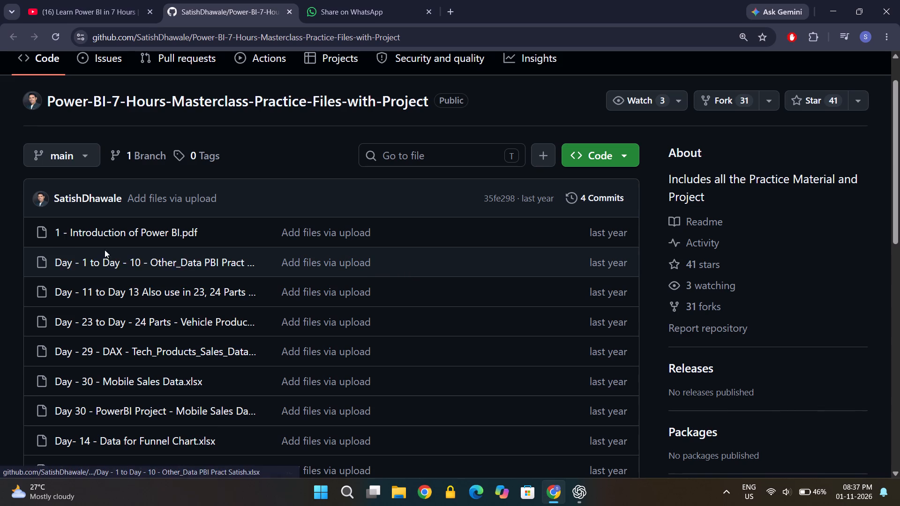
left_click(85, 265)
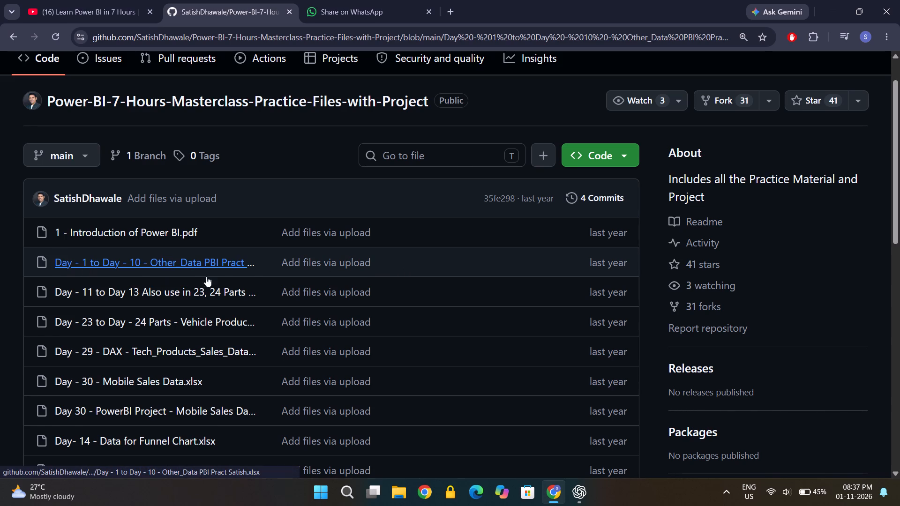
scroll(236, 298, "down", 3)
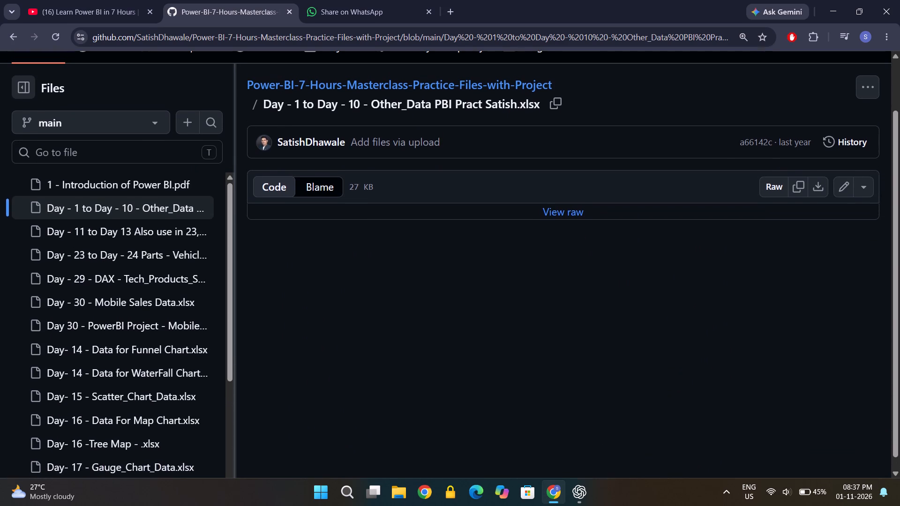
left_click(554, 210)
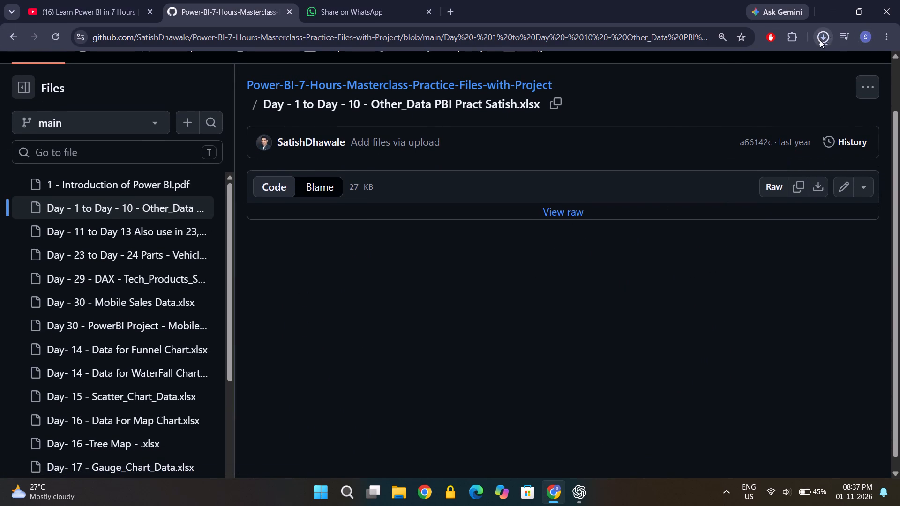
Open the downloaded Day 1 to Day 10 workbook from its folder, examine the Customer Details sheet, and close it.
left_click(820, 40)
left_click(820, 44)
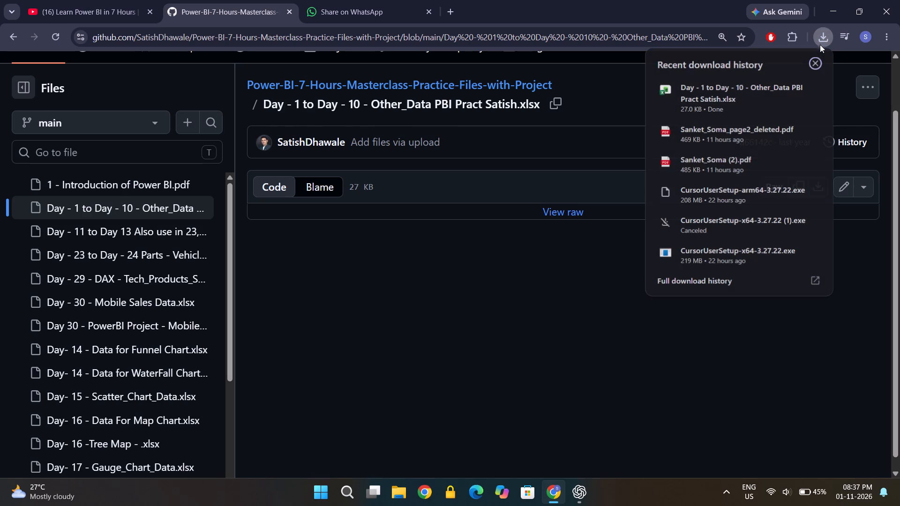
left_click(793, 90)
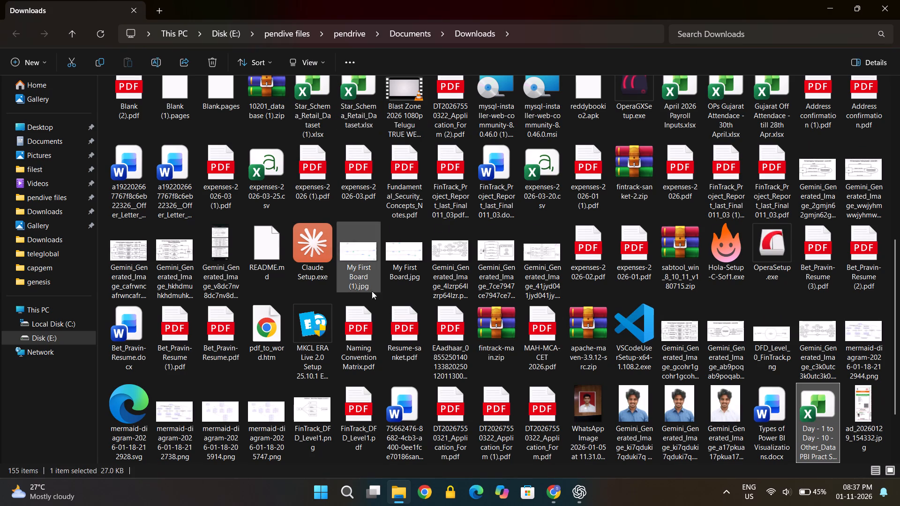
double_click(828, 418)
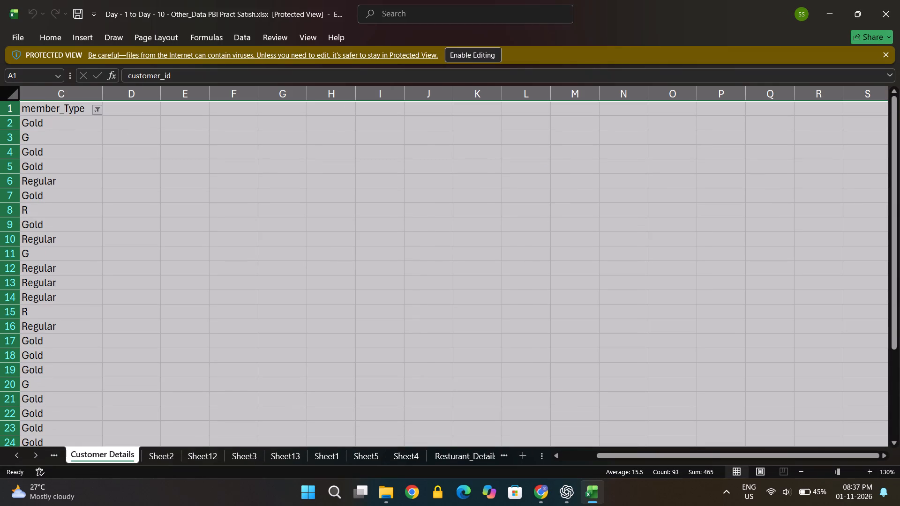
scroll(379, 231, "up", 3)
scroll(379, 231, "down", 2)
scroll(379, 231, "right", 2)
scroll(379, 231, "down", 1)
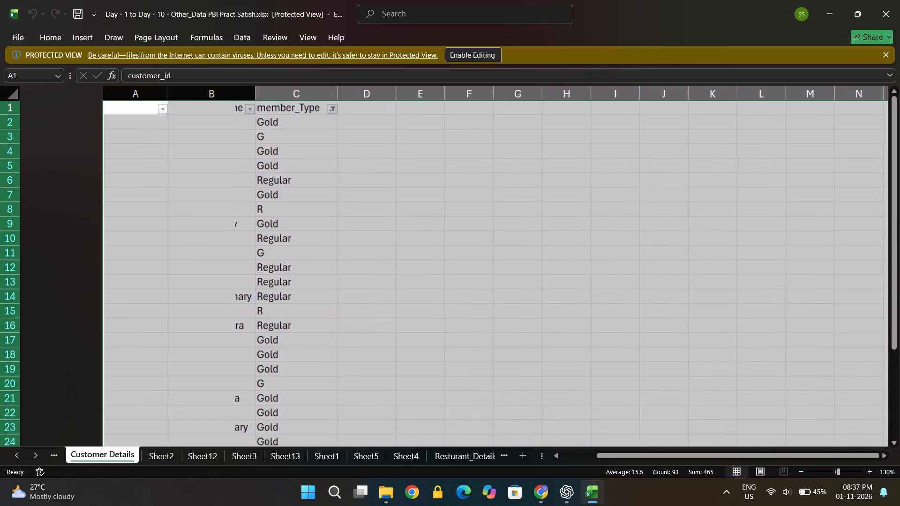
scroll(379, 231, "down", 1)
left_click(895, 5)
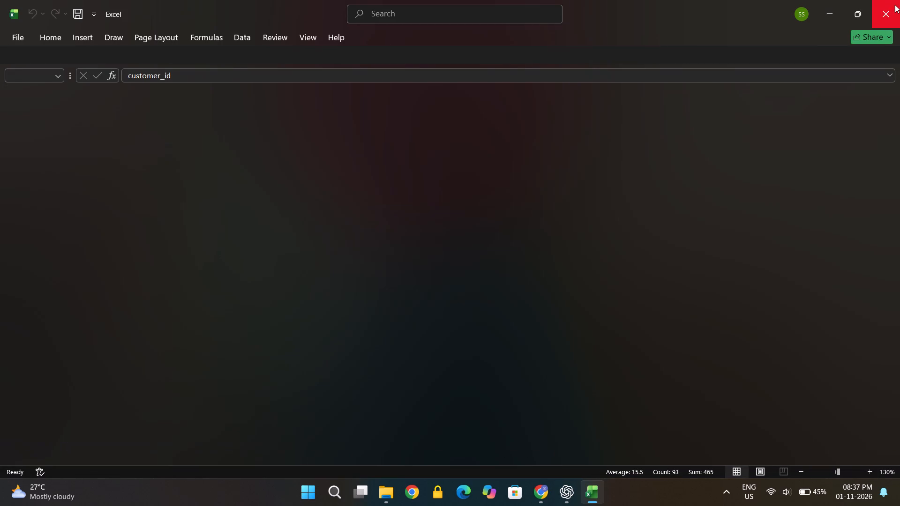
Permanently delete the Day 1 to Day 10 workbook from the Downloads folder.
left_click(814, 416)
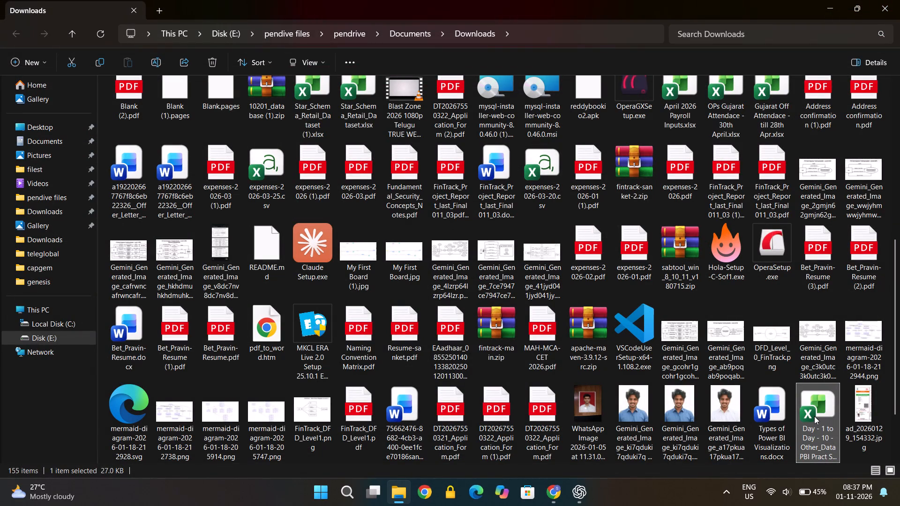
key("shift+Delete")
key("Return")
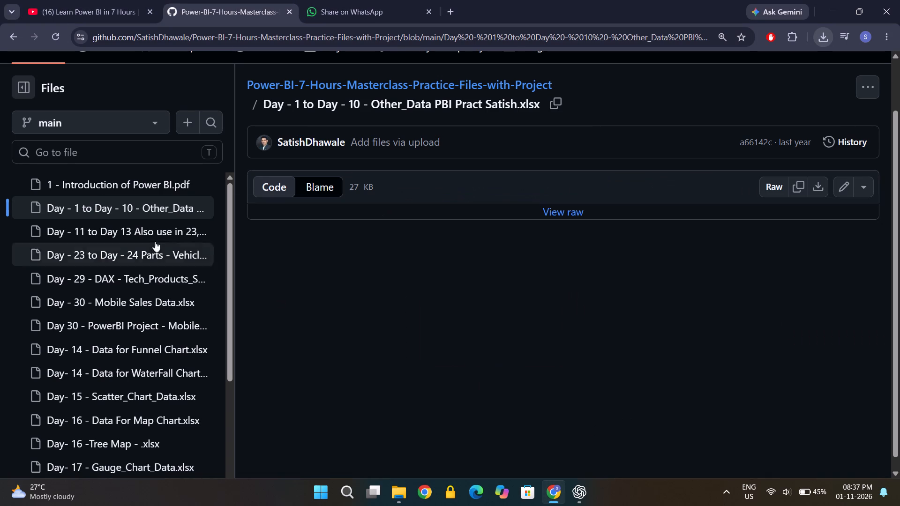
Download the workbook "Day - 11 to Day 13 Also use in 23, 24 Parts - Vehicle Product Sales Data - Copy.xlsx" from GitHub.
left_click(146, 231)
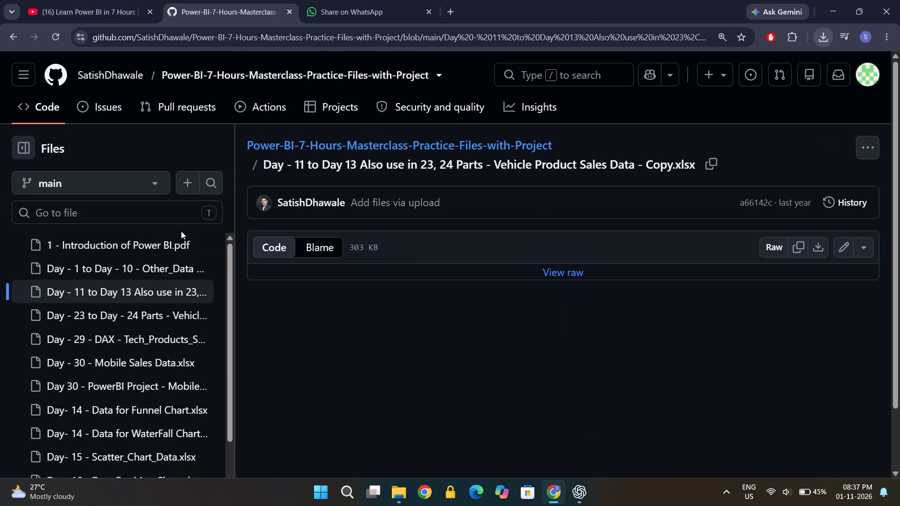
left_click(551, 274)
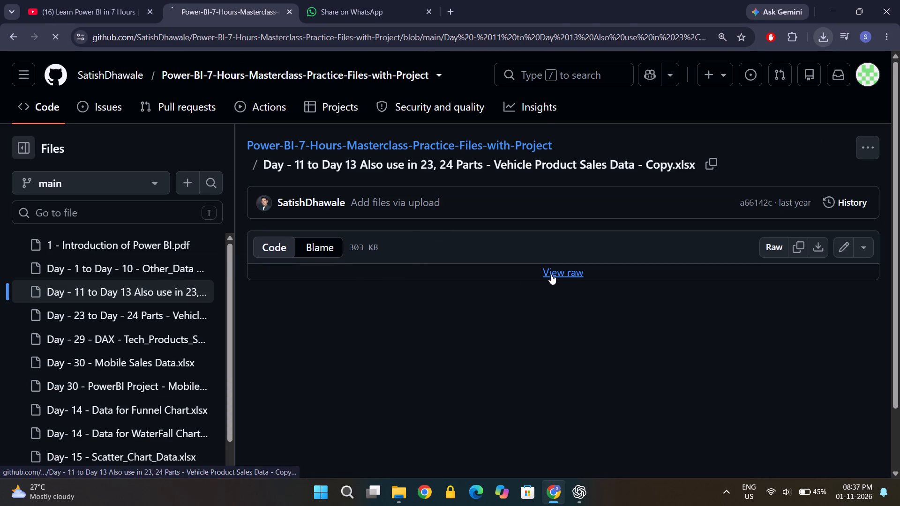
Open the downloaded Day 11 to Day 13 workbook from its folder, examine the Sales_Data1 sheet, and close it.
left_click(818, 39)
left_click(822, 39)
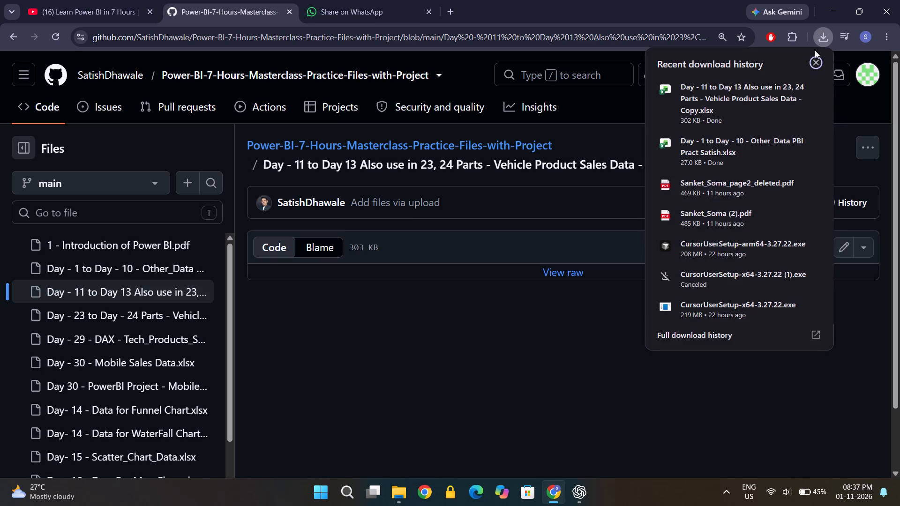
left_click(789, 89)
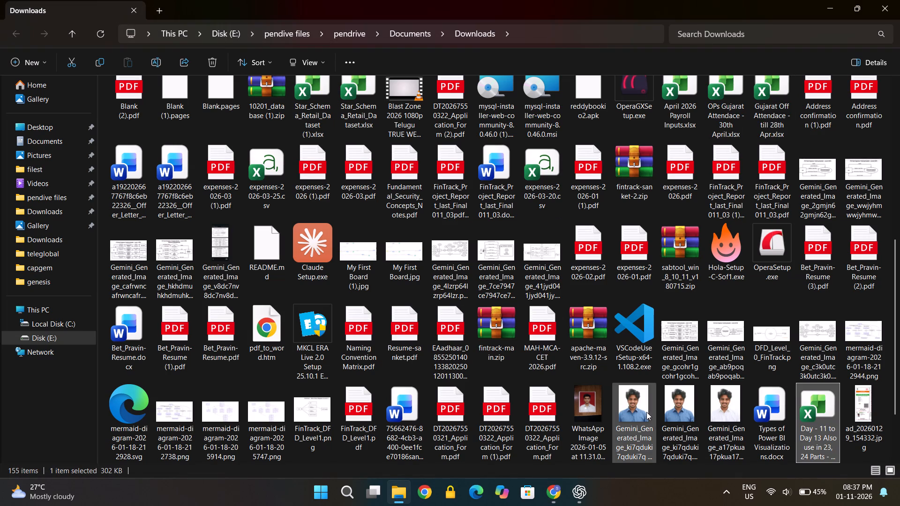
double_click(834, 404)
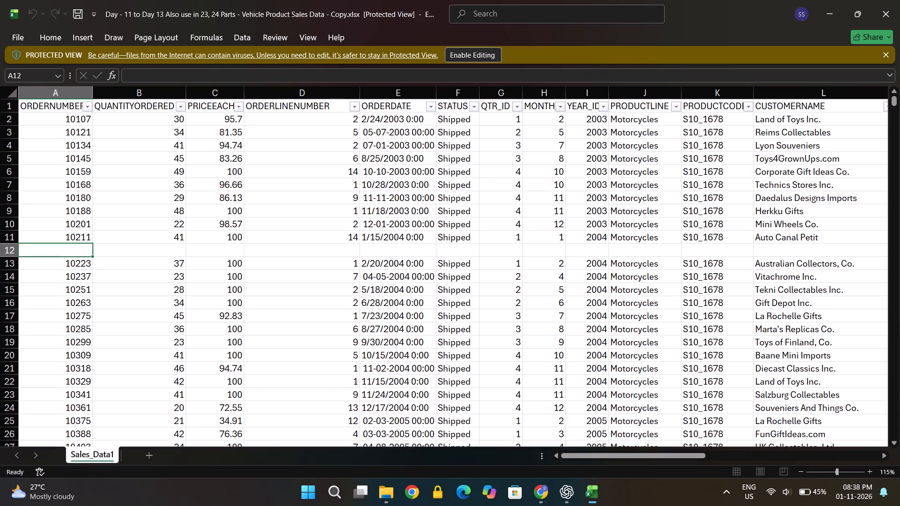
scroll(646, 261, "up", 2)
scroll(646, 261, "left", 1)
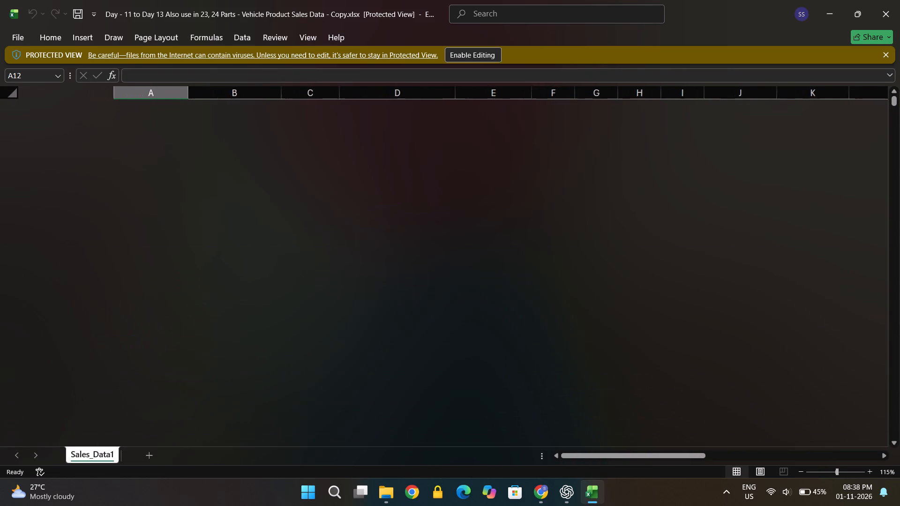
scroll(646, 261, "left", 1)
scroll(646, 261, "down", 1)
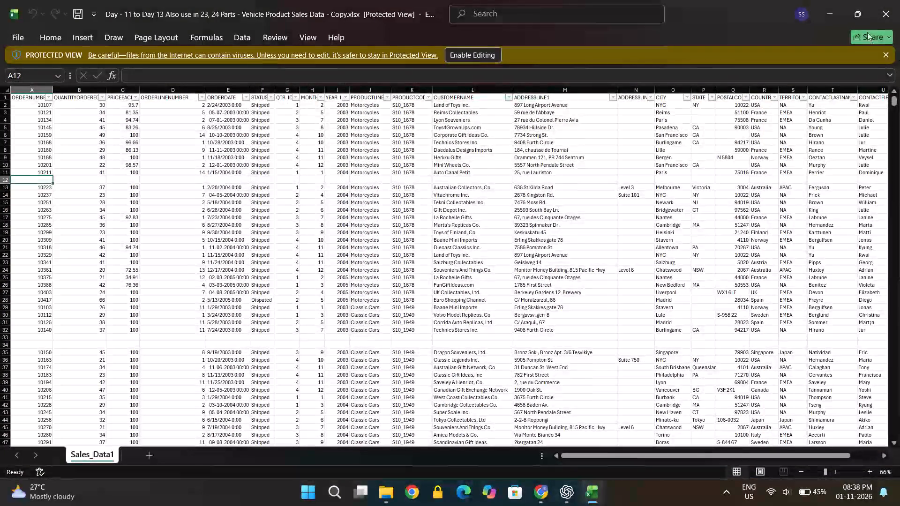
double_click(887, 7)
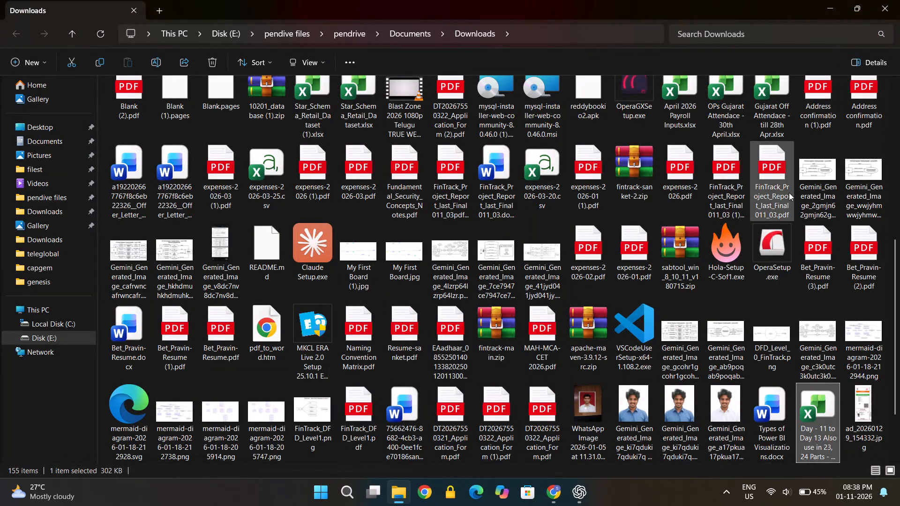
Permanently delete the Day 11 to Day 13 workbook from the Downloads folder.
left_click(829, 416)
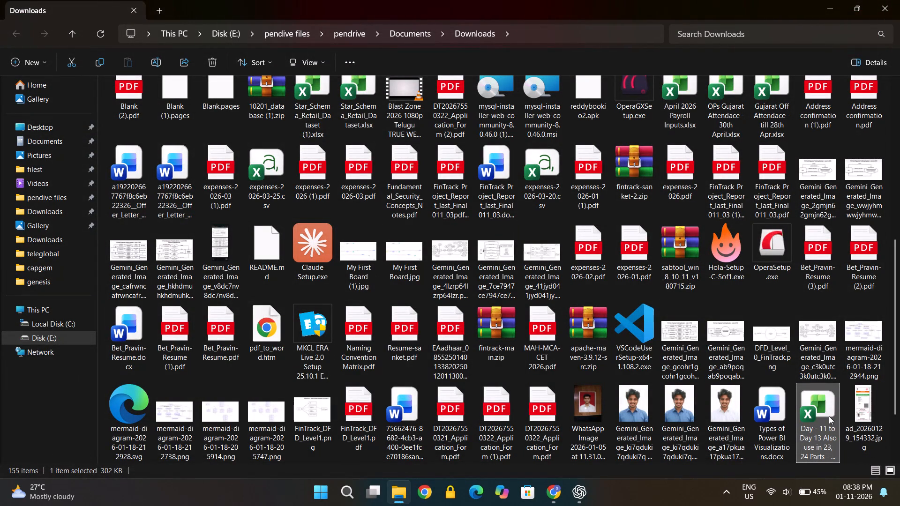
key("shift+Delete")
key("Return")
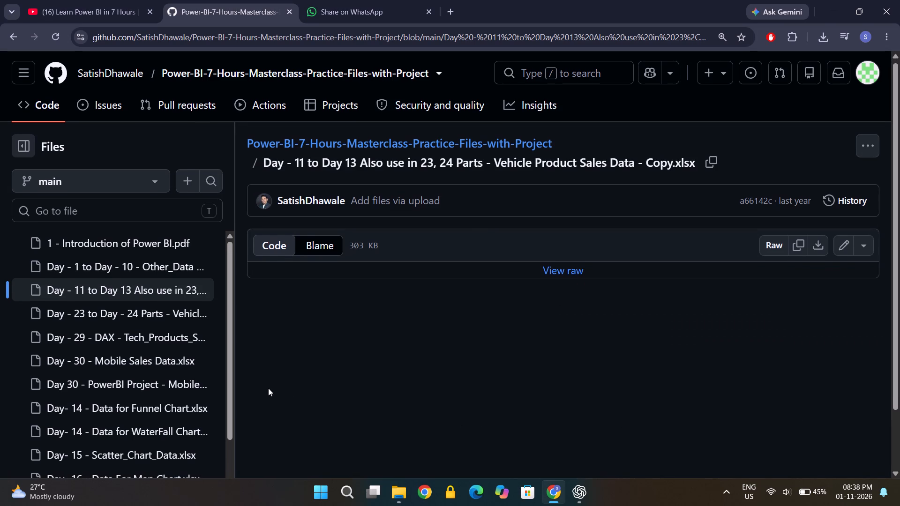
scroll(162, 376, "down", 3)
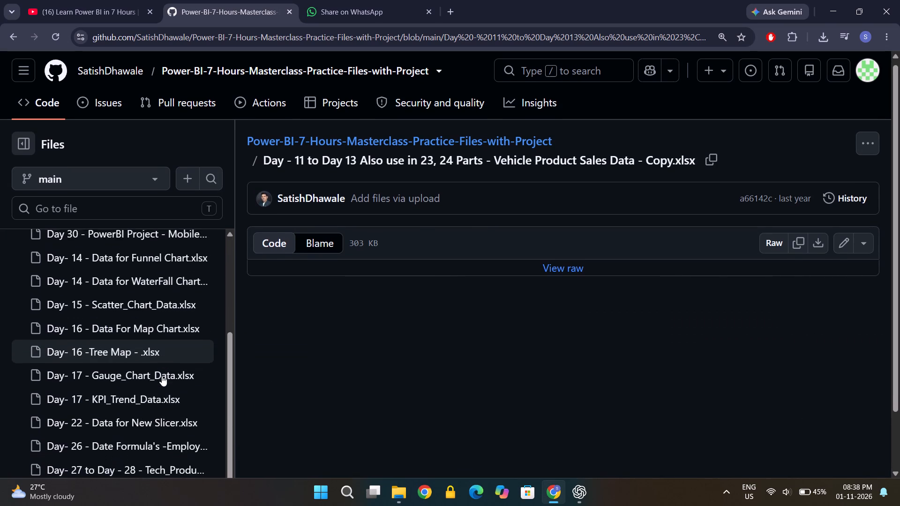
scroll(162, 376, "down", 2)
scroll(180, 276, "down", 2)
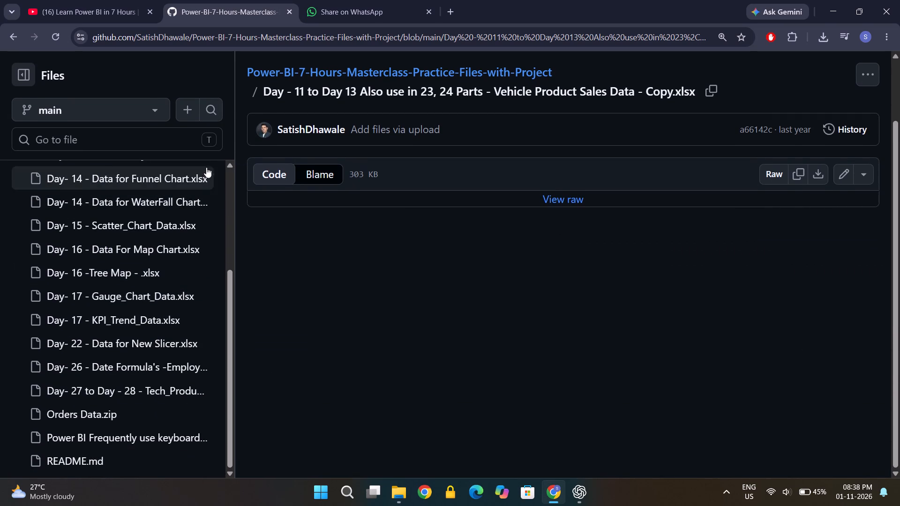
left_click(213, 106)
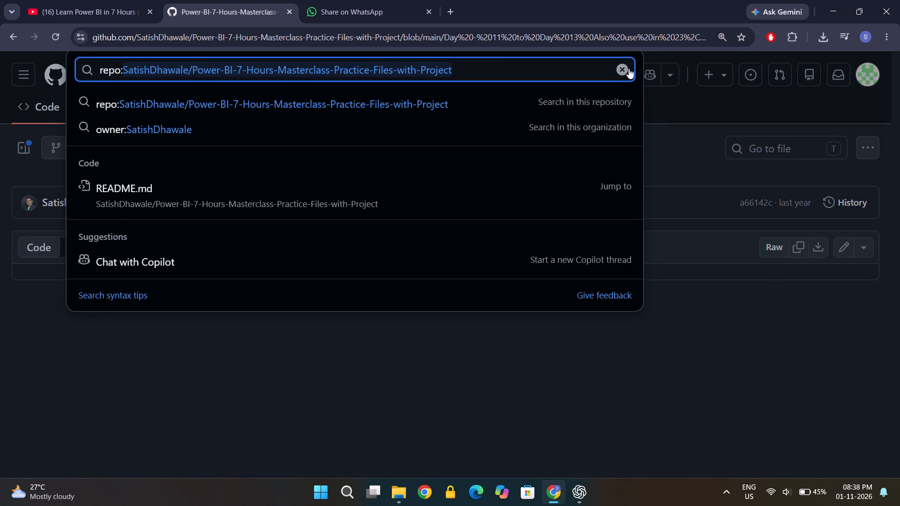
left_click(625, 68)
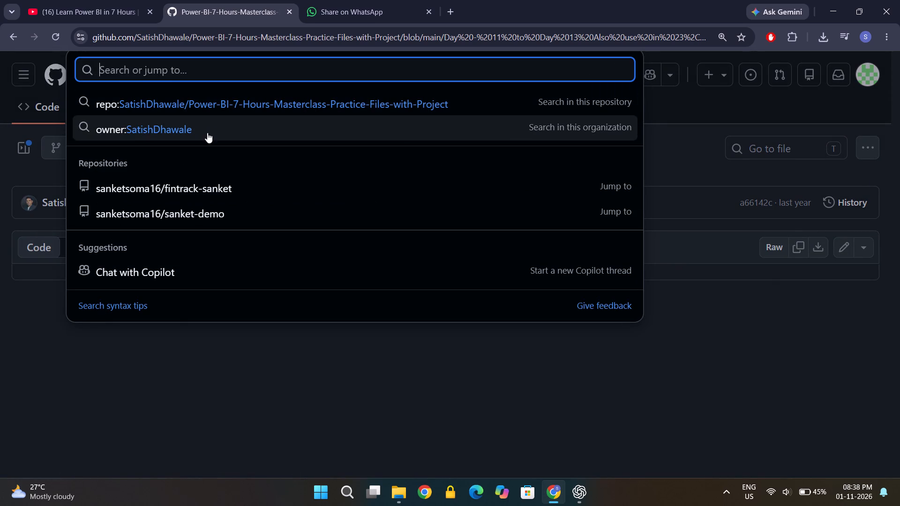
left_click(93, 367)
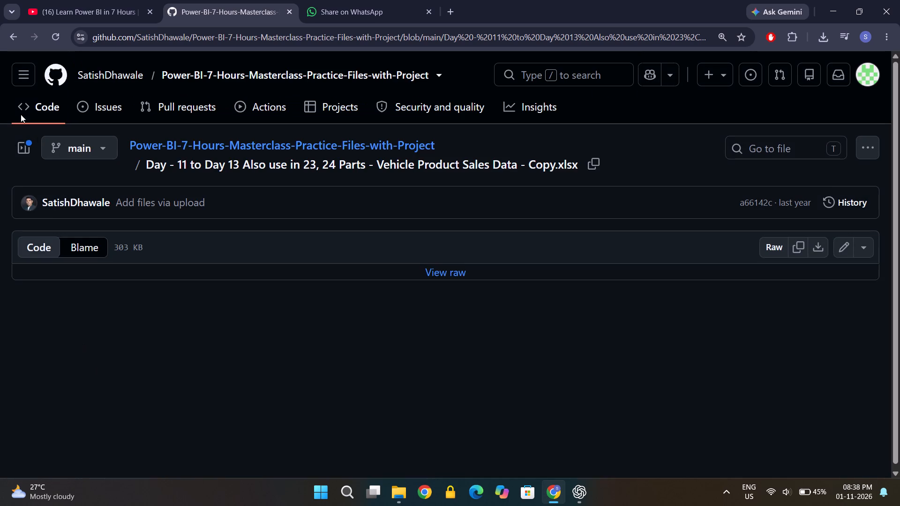
Return to the repository's file list and download Orders Data.zip from GitHub.
left_click(11, 36)
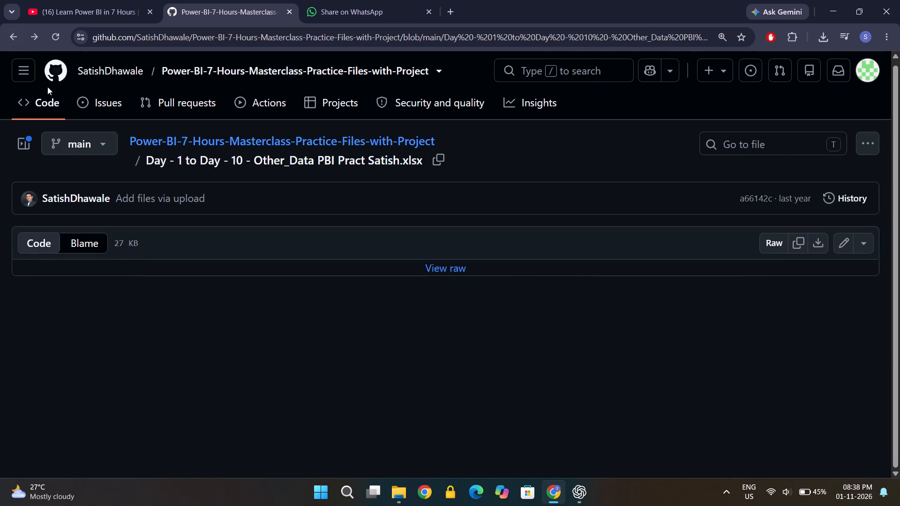
left_click(12, 36)
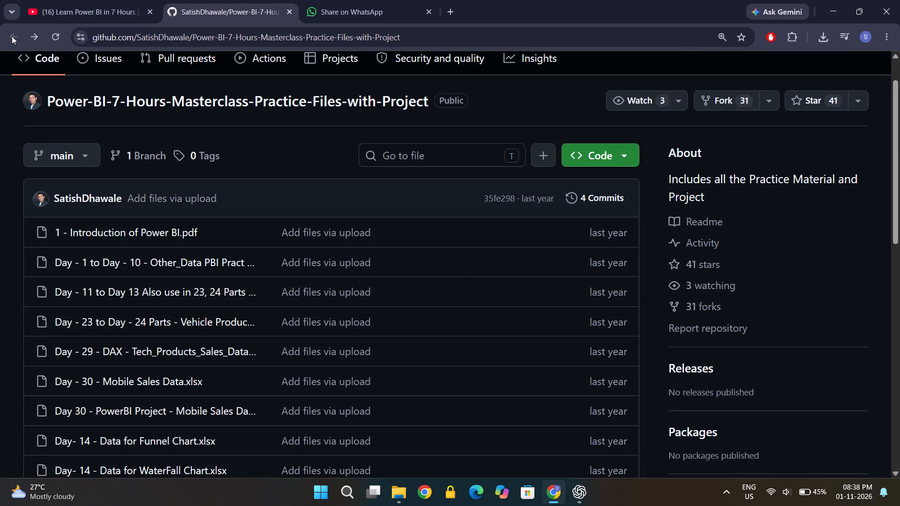
scroll(138, 285, "down", 5)
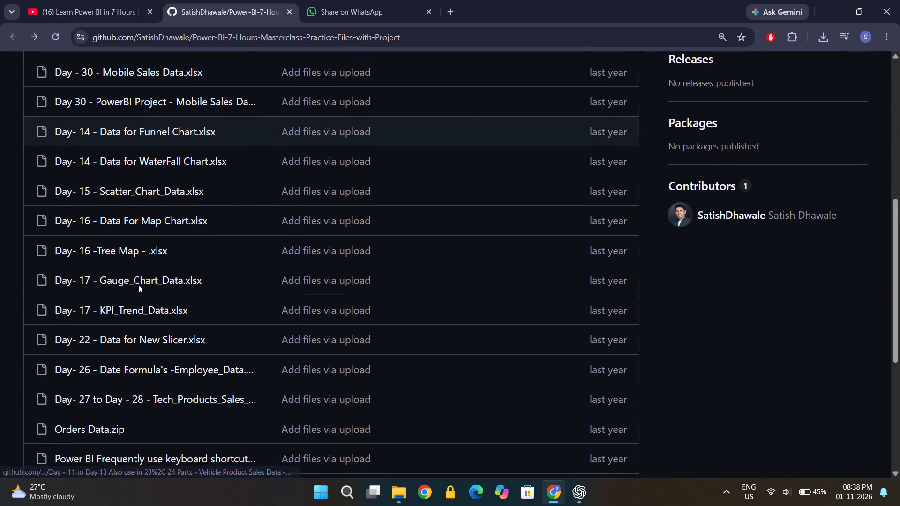
scroll(138, 285, "down", 3)
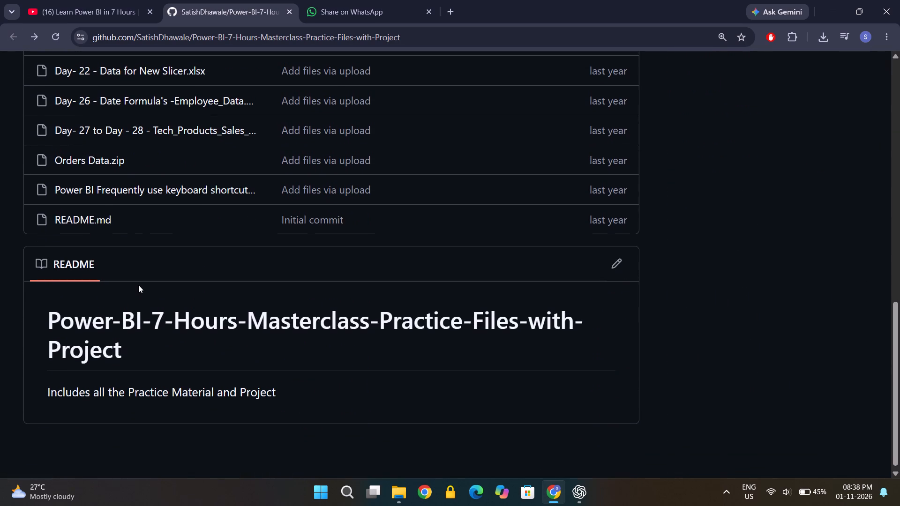
left_click(92, 159)
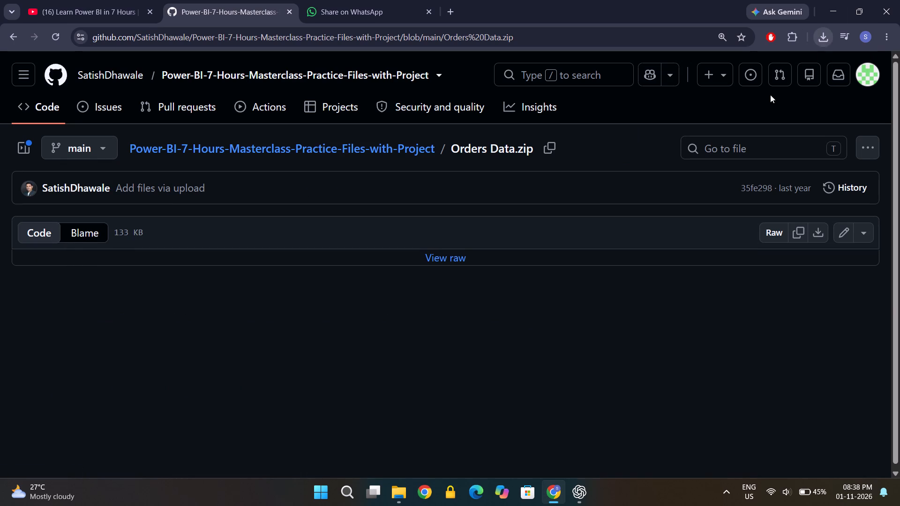
left_click(447, 263)
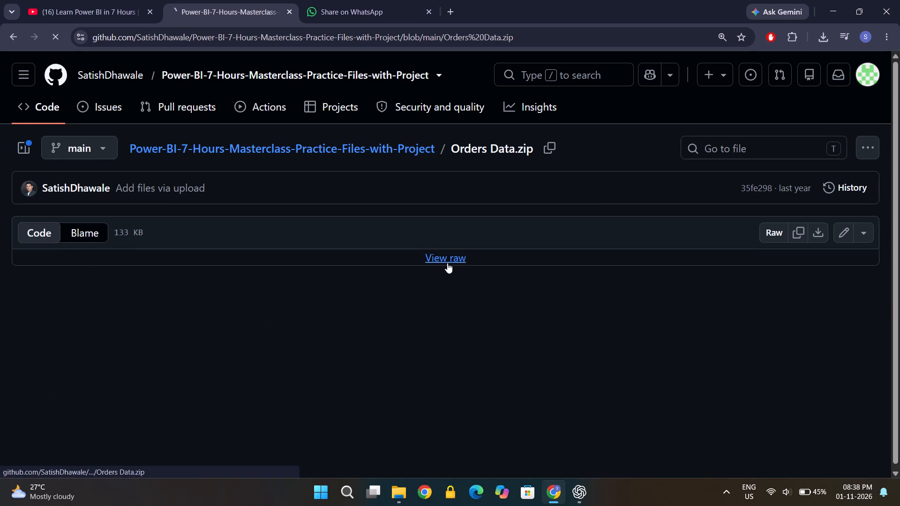
Show the downloaded Orders Data.zip in its Downloads folder and cut it for moving.
left_click(825, 44)
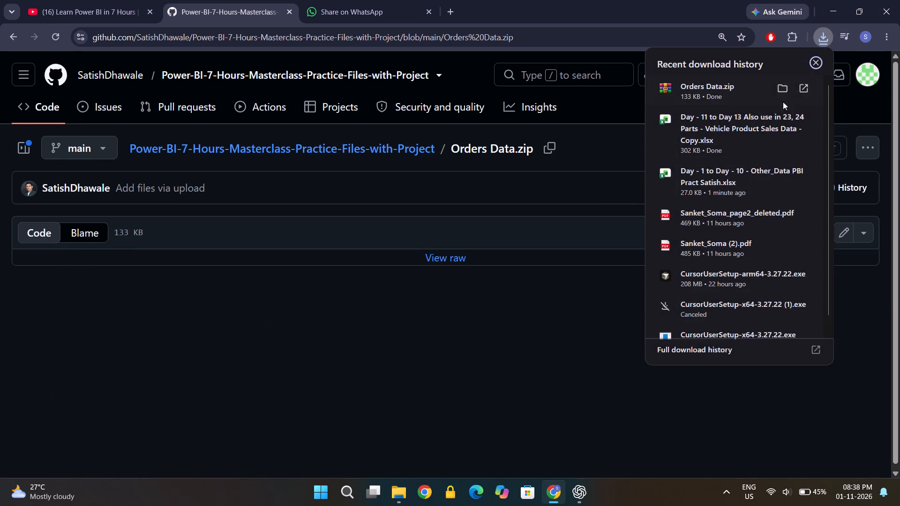
left_click(782, 88)
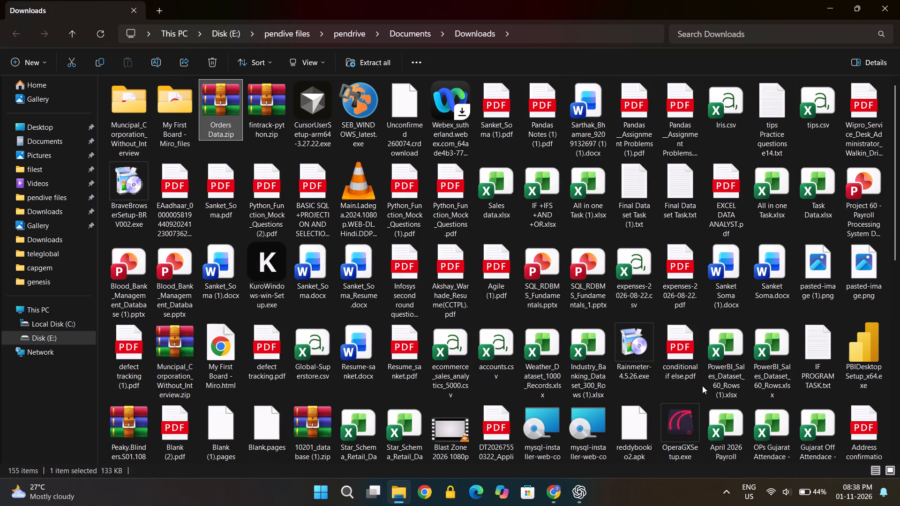
key("ctrl+x")
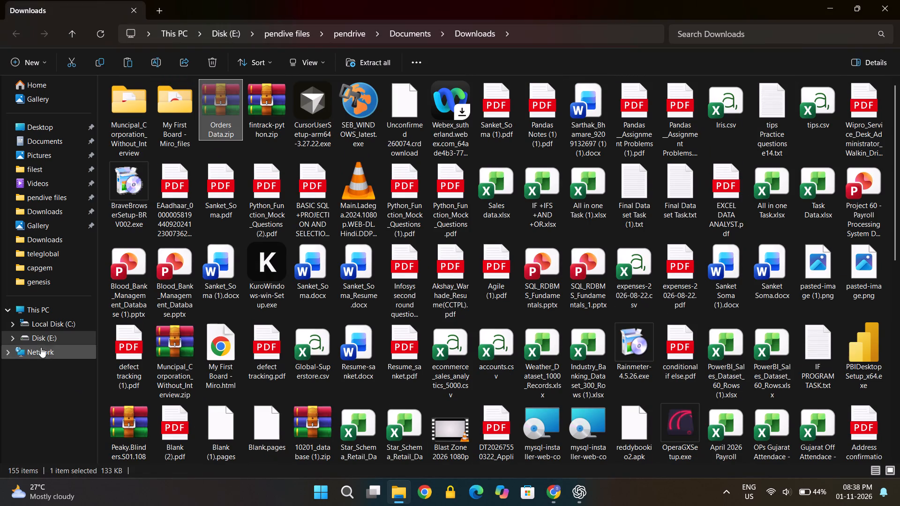
On Disk (E:), check the contents of the "Power bi" folder and its cursor subfolder, and rename "Power bi" as "CURSOR d".
left_click(41, 333)
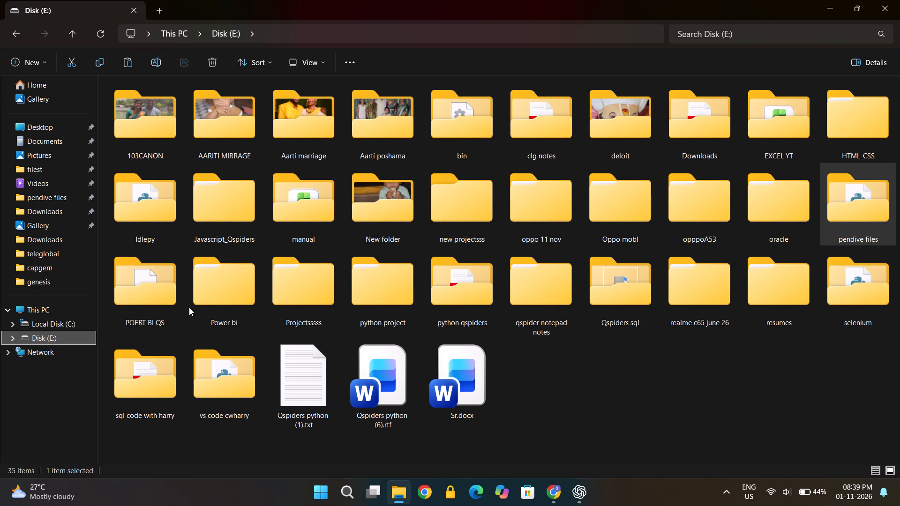
double_click(215, 299)
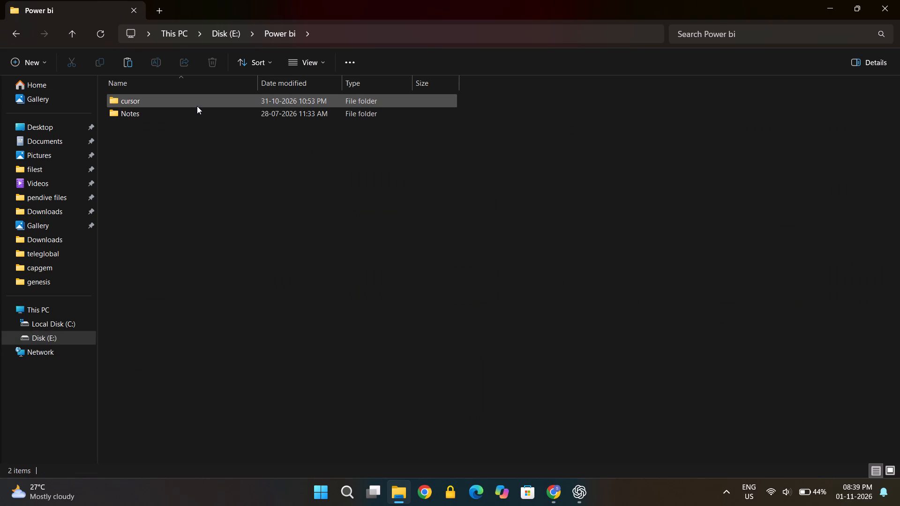
double_click(194, 103)
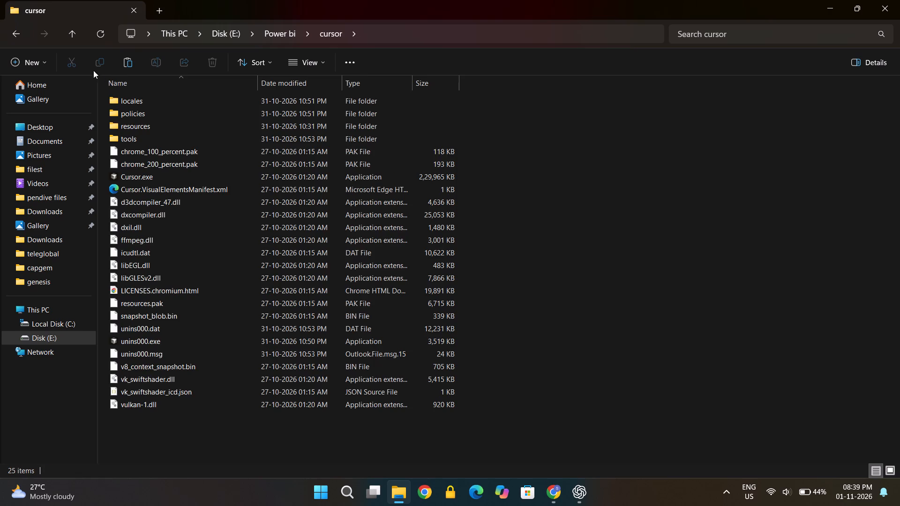
left_click(8, 33)
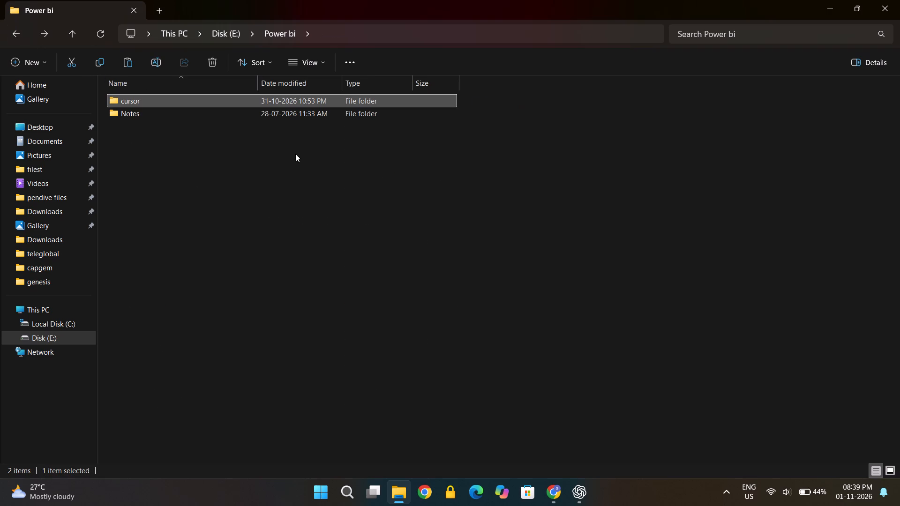
left_click(13, 27)
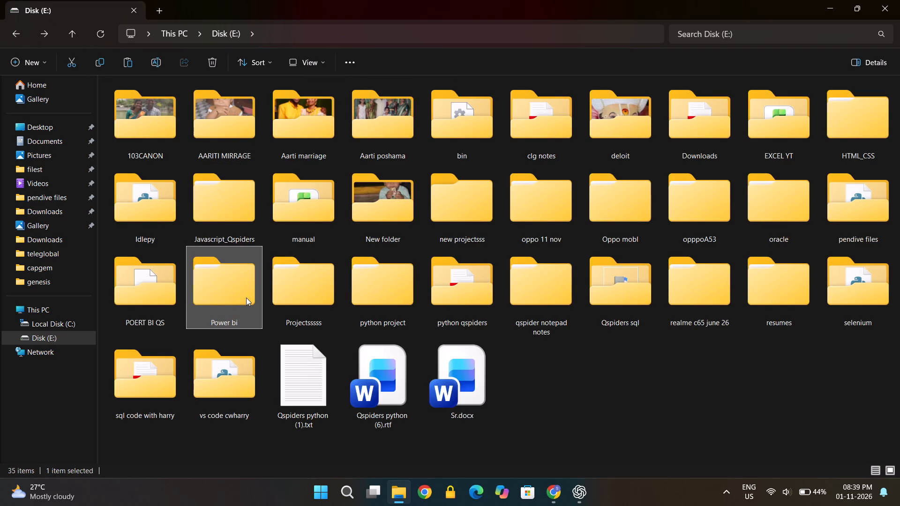
right_click(246, 298)
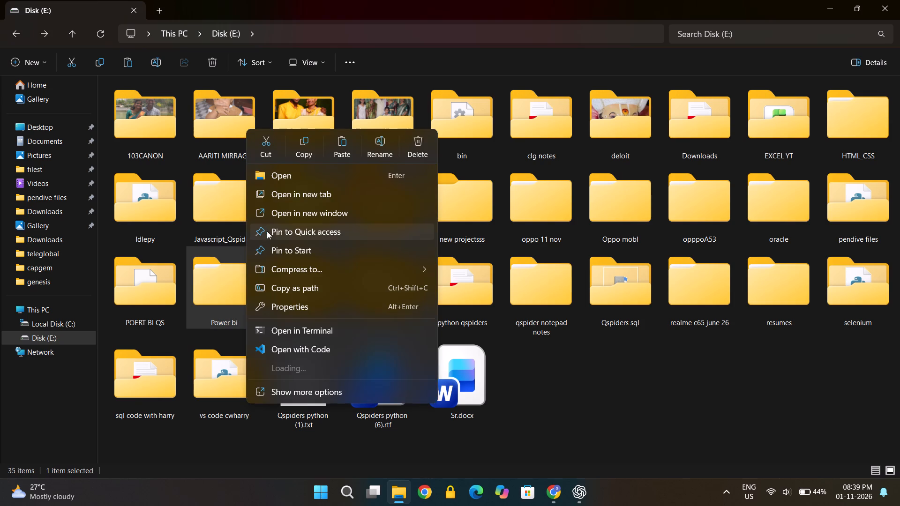
left_click(375, 151)
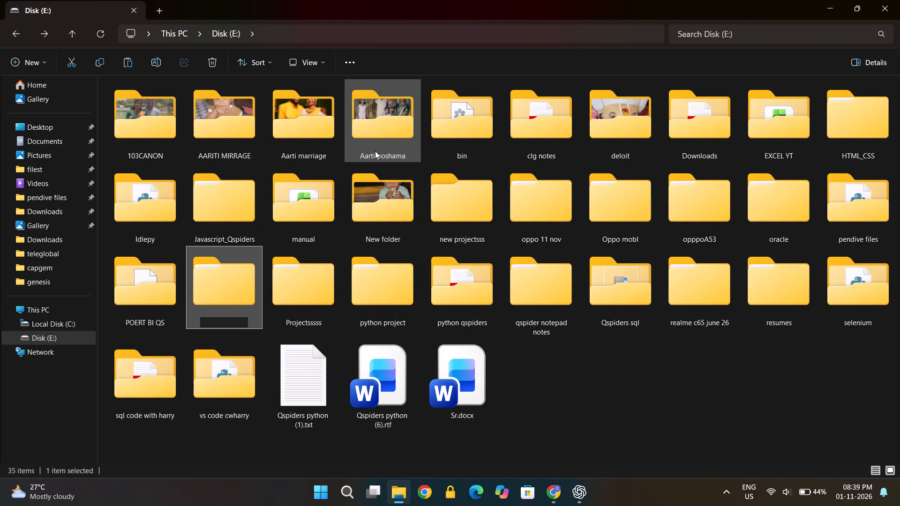
key("BackSpace")
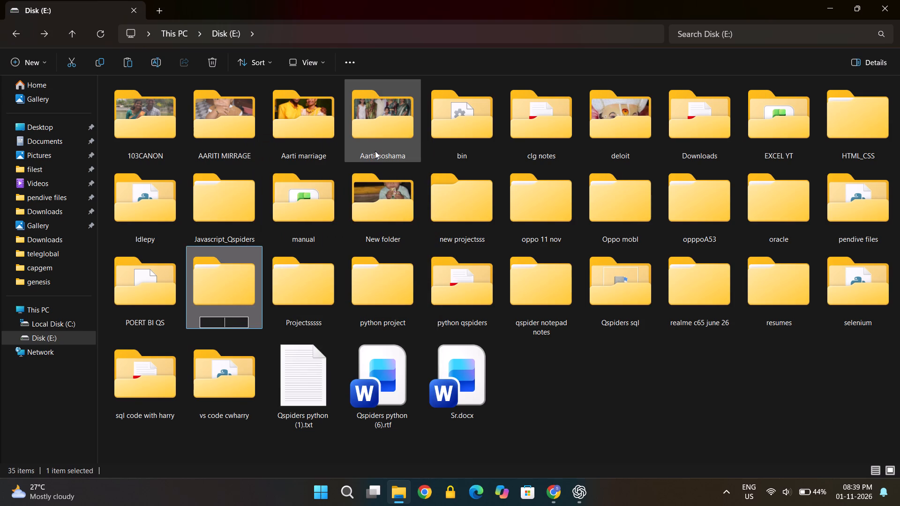
key("c")
type("URS")
type("OR")
key("space")
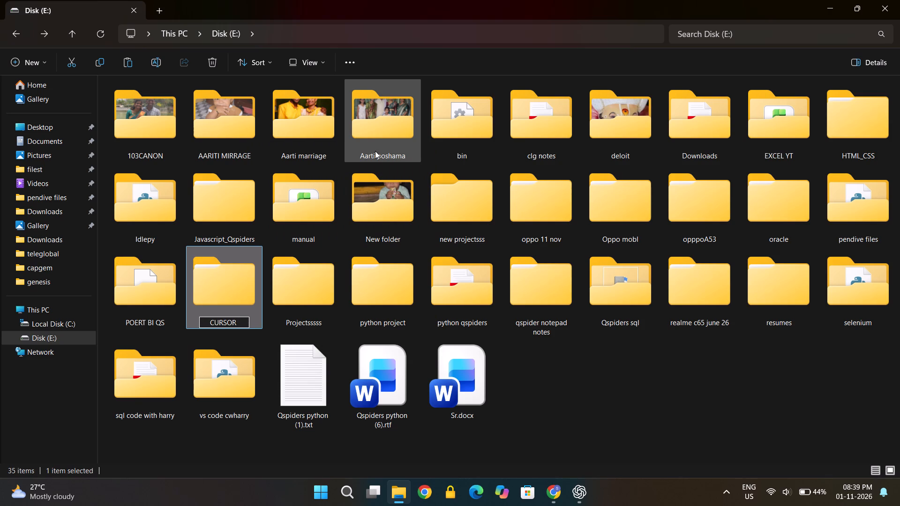
key("shift+d")
left_click(575, 369)
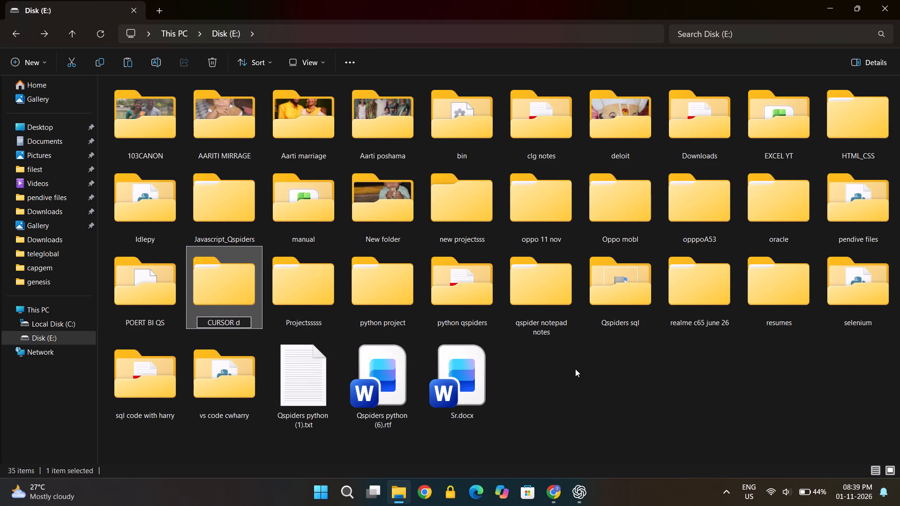
double_click(575, 369)
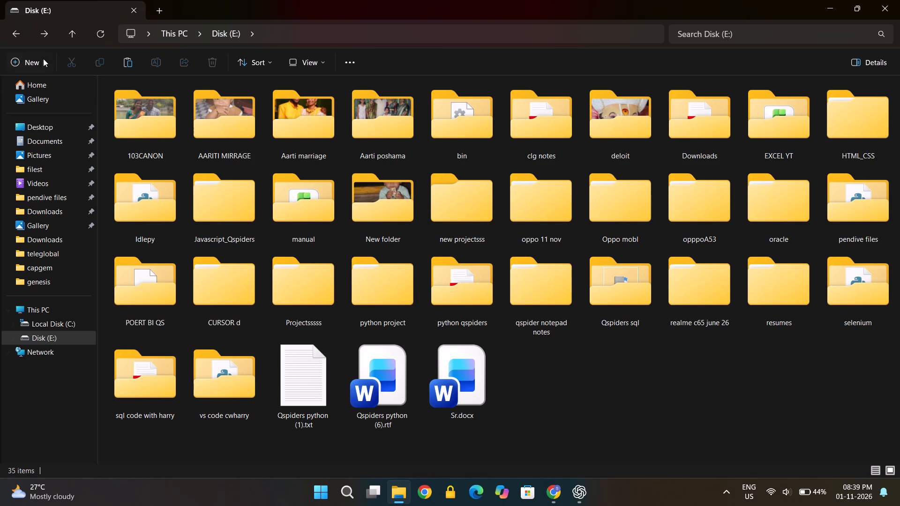
Create a new folder on Disk (E:) named "Power BI".
left_click(37, 61)
left_click(68, 91)
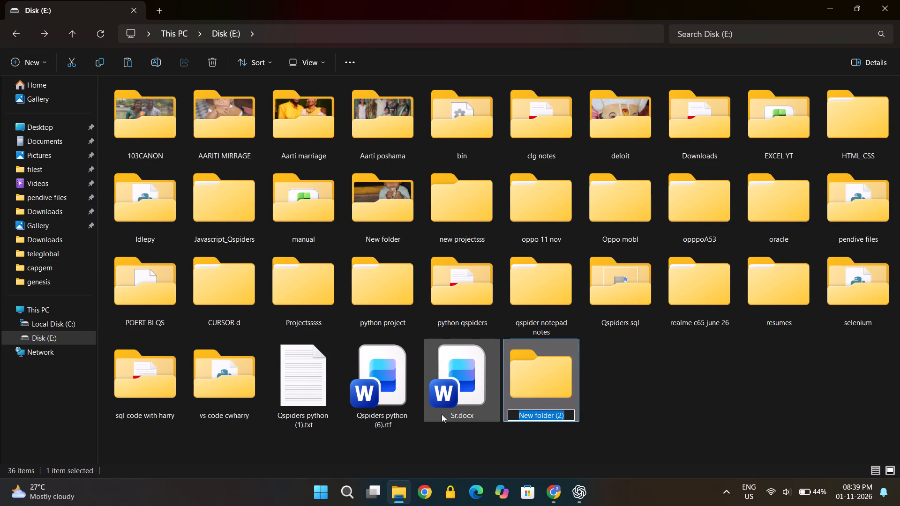
key("shift+p")
key("BackSpace")
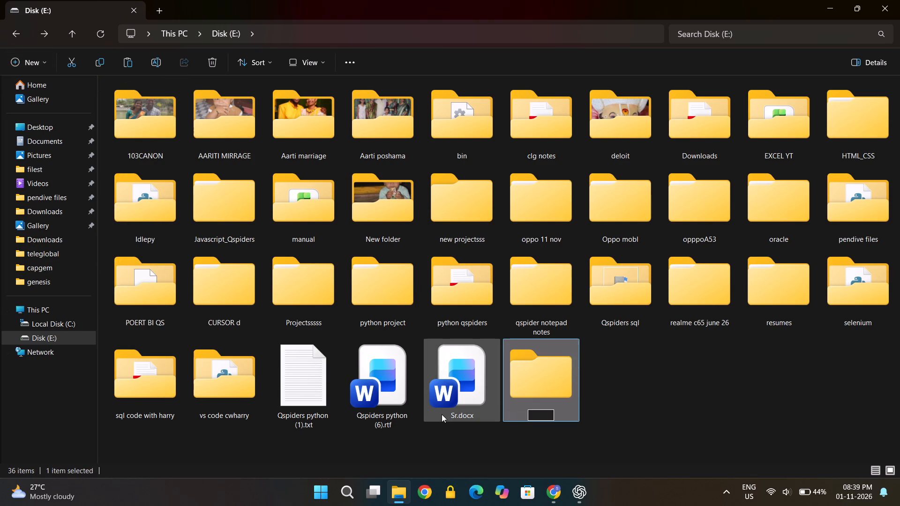
key("p")
type("oe")
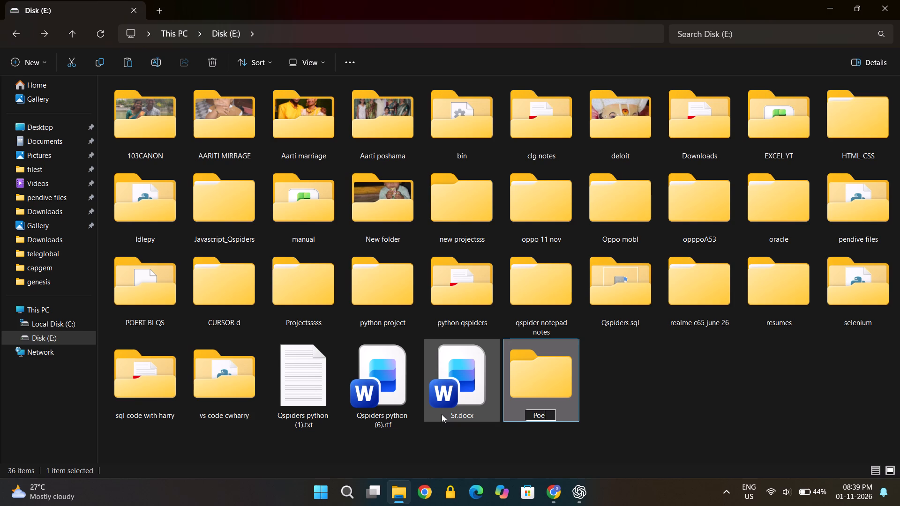
key("r")
key("BackSpace")
key("BackSpace")
type("wer")
key("space")
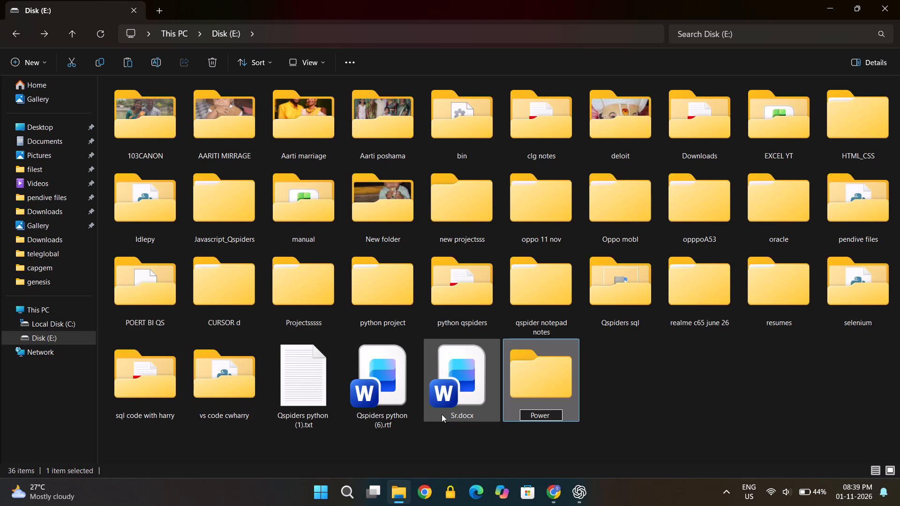
type("BI")
Paste the cut Orders Data.zip into the new Power BI folder.
double_click(537, 394)
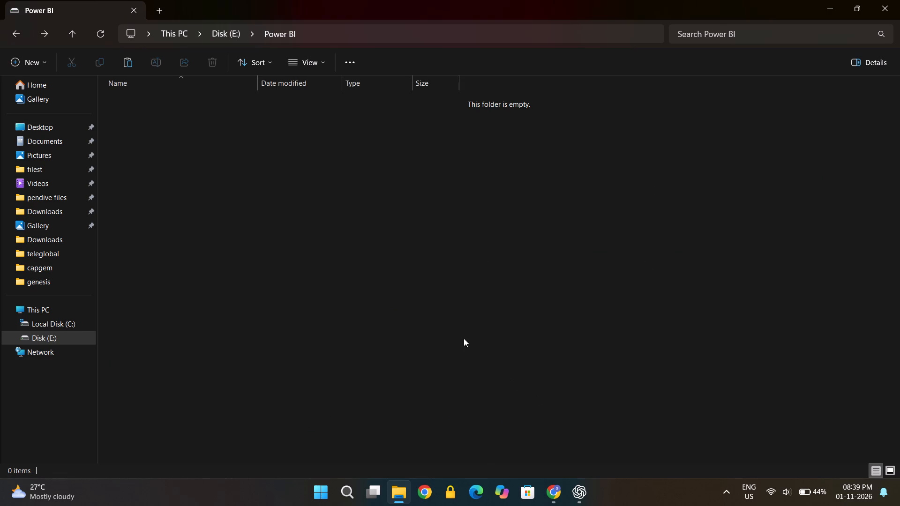
left_click(347, 162)
double_click(347, 162)
key("ctrl+v")
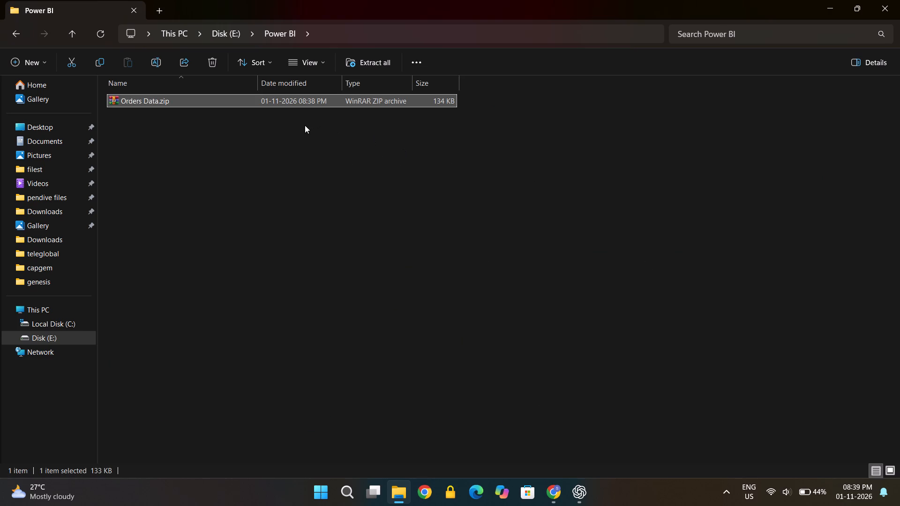
Extract Orders Data.zip in the Power BI folder to E:\Power BI\Orders Data.
double_click(200, 102)
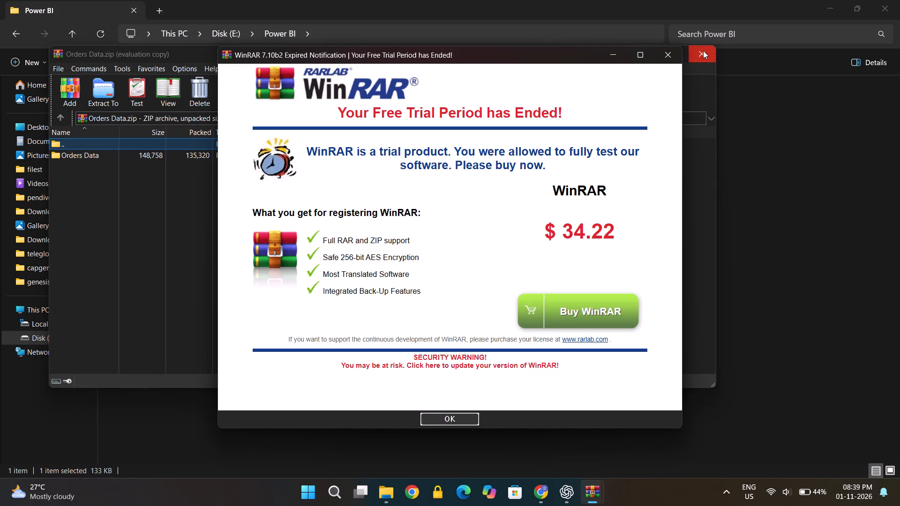
left_click(703, 51)
right_click(343, 99)
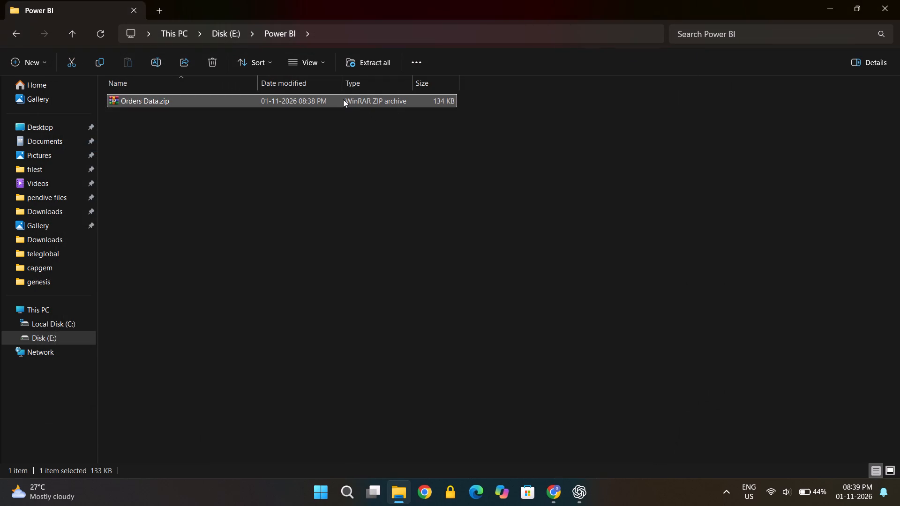
left_click(393, 223)
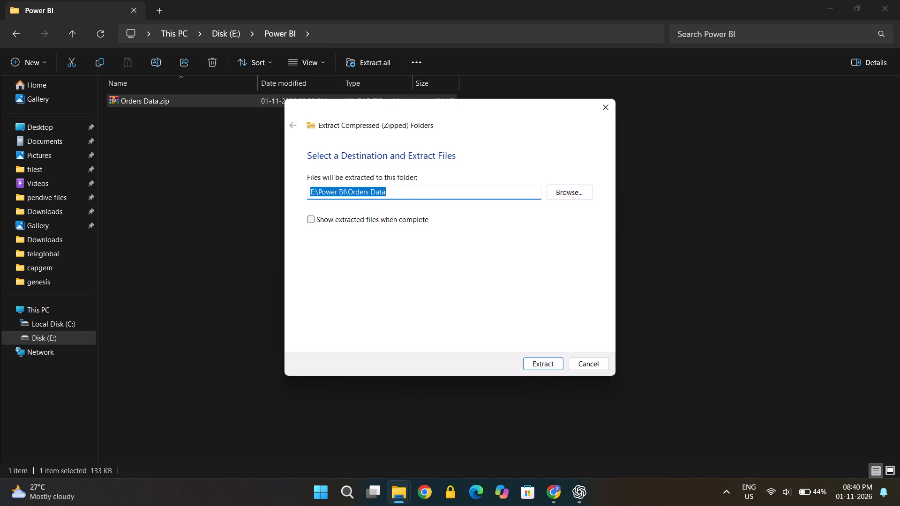
left_click(550, 363)
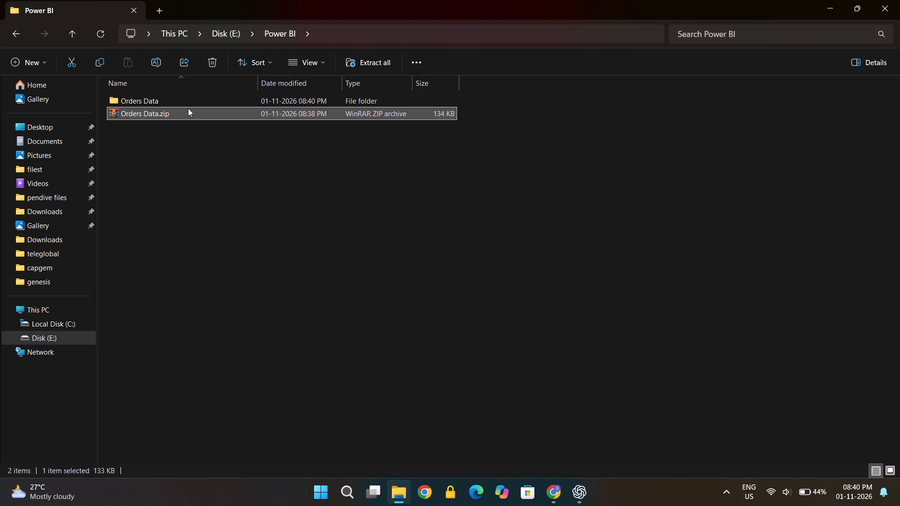
Open the extracted Orders Data folder and its nested Orders Data subfolder to check the files inside.
double_click(171, 102)
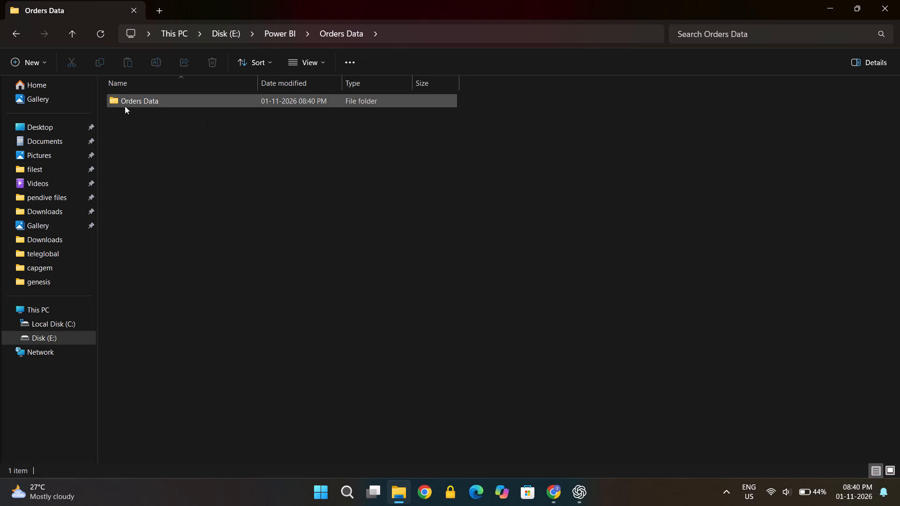
double_click(139, 102)
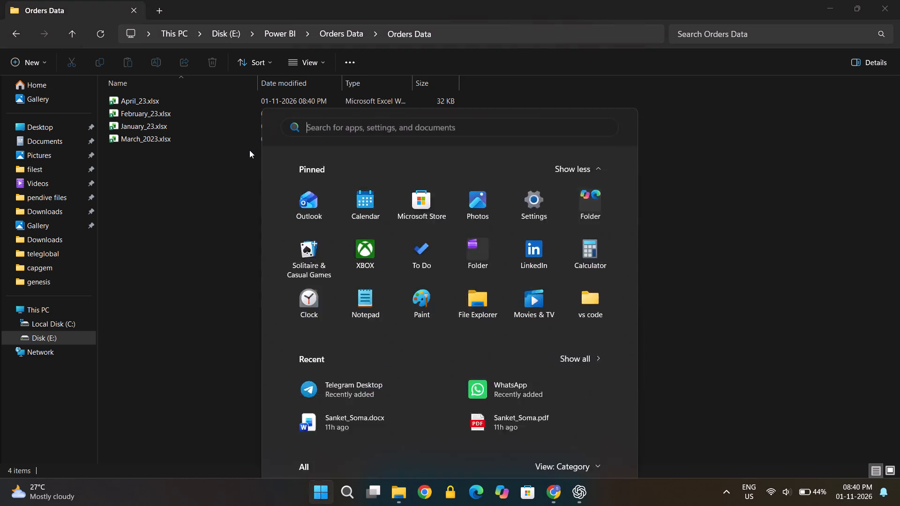
Launch Power BI Desktop and dismiss the Collaborate and share notice.
type("poer")
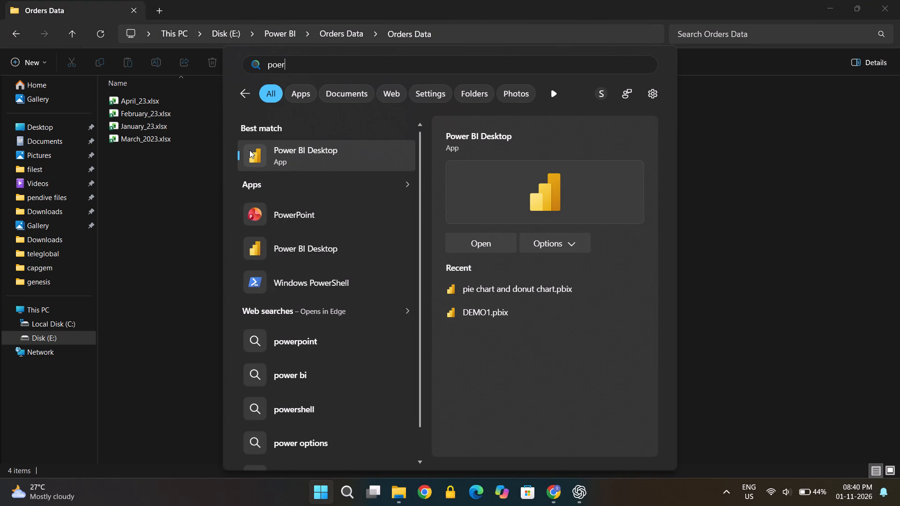
key("Return")
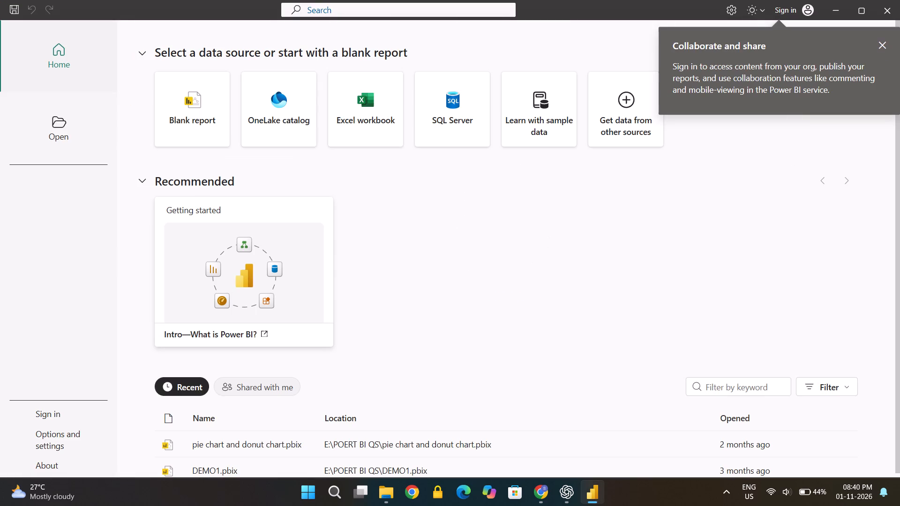
left_click(883, 45)
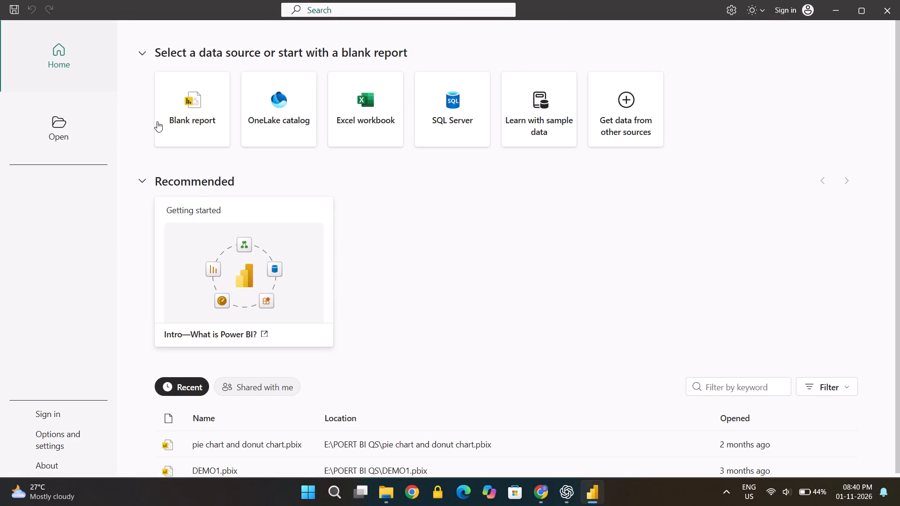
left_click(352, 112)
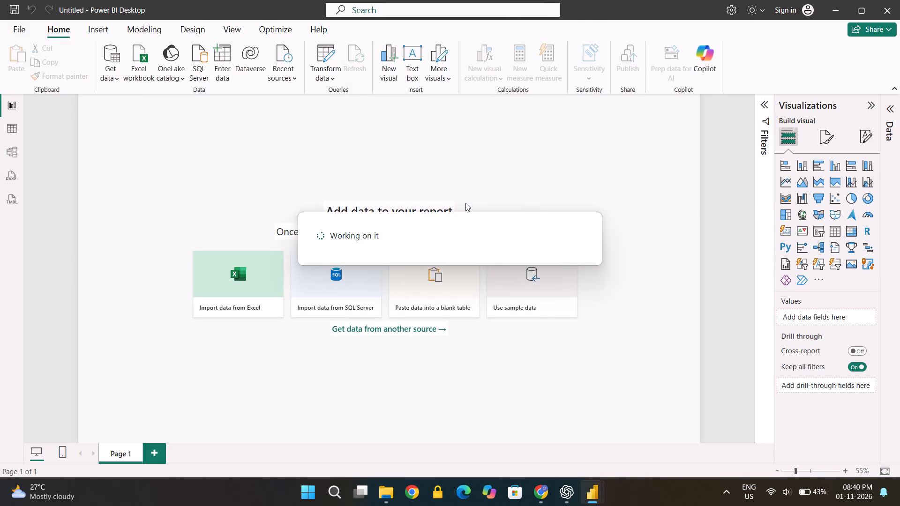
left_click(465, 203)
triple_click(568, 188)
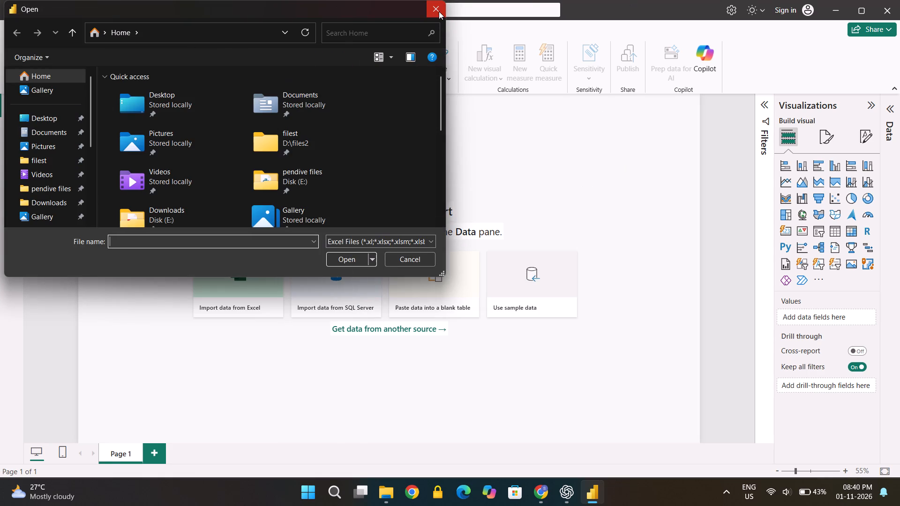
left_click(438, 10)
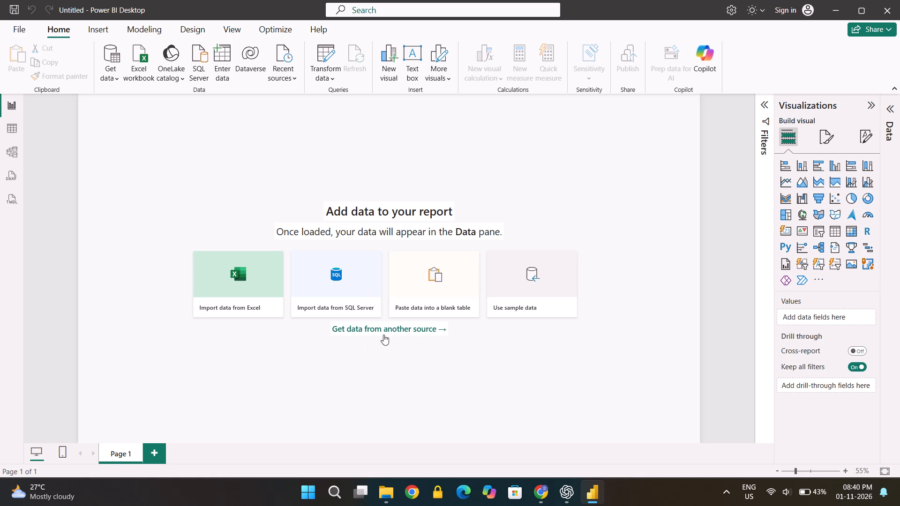
Start getting data from another source using the Folder connector.
left_click(362, 327)
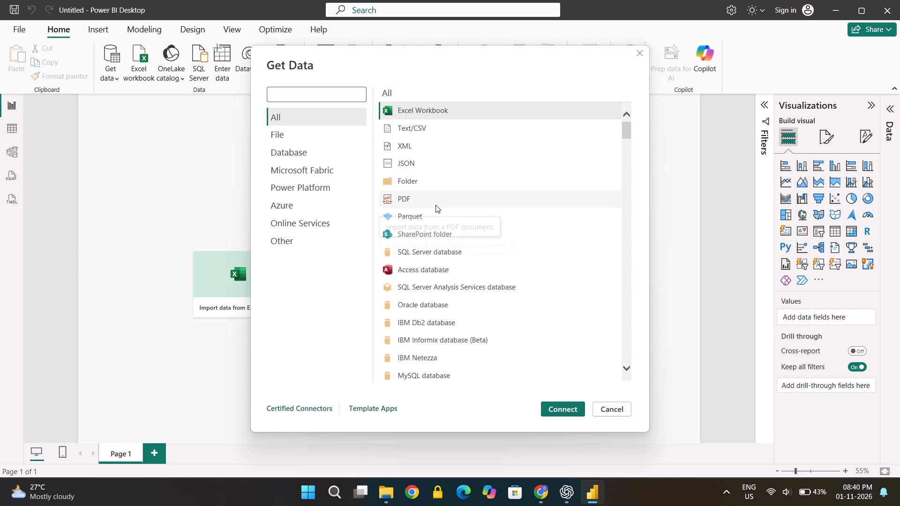
left_click(408, 180)
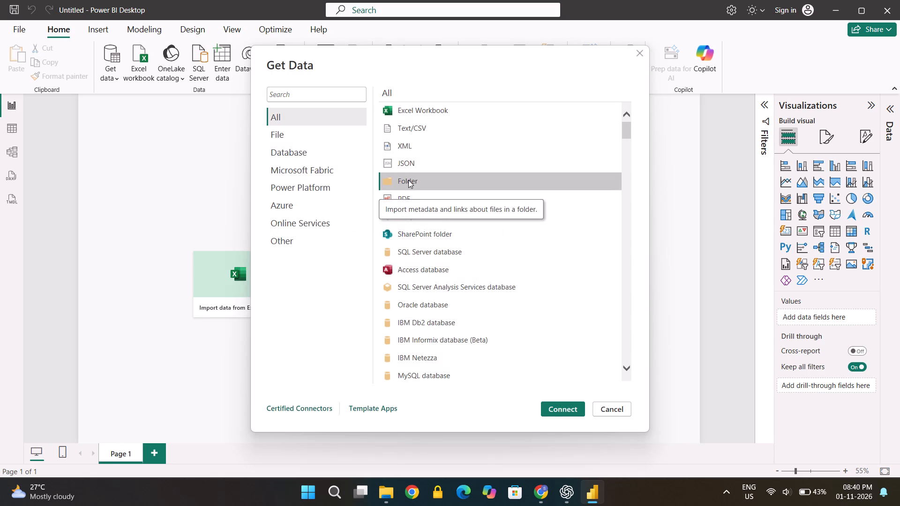
left_click(408, 180)
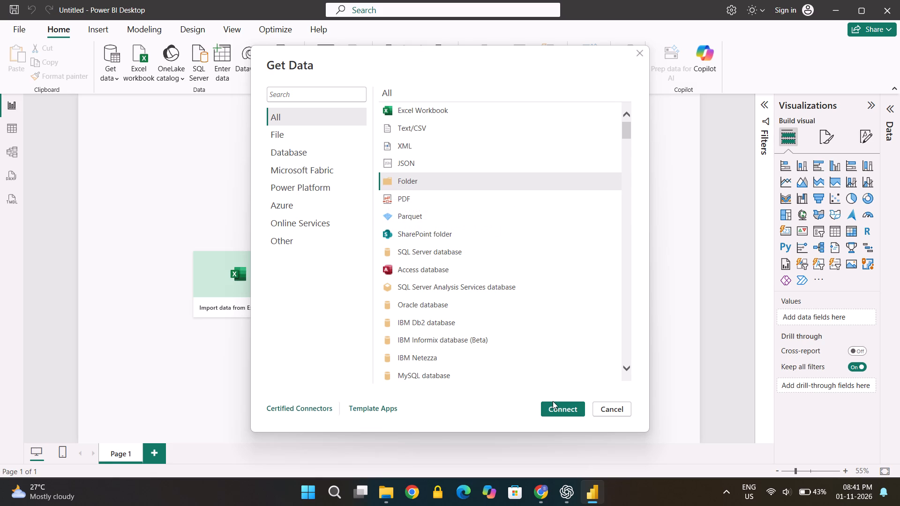
left_click(553, 401)
left_click(553, 405)
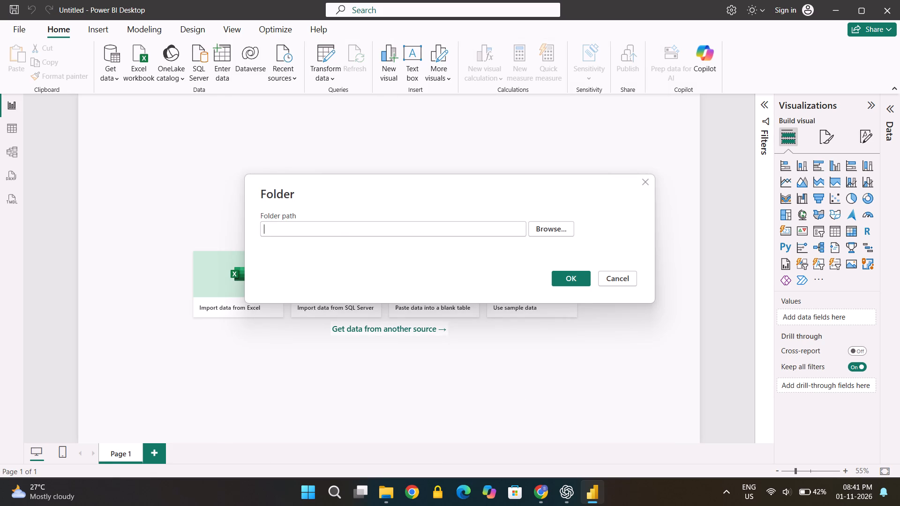
Choose the nested folder E:\Power BI\Orders Data\Orders Data as the folder path and connect to it.
left_click(536, 231)
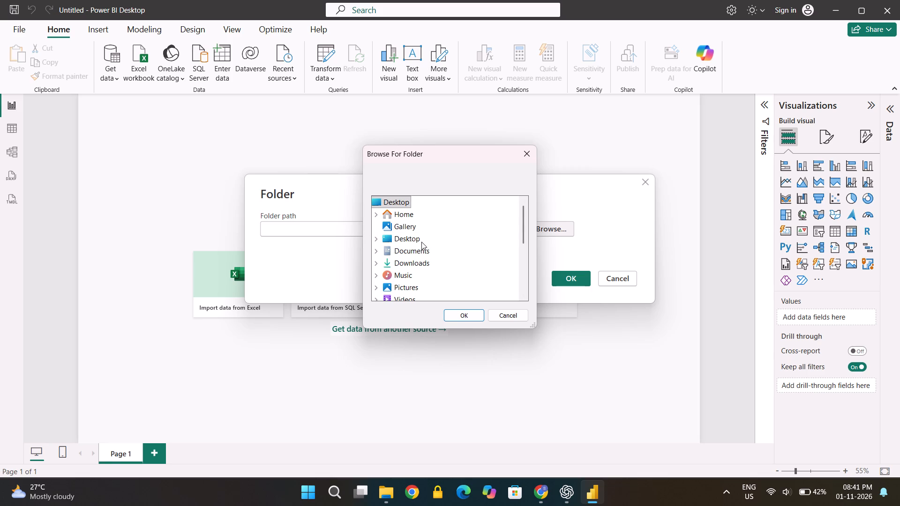
scroll(421, 242, "down", 5)
scroll(421, 242, "up", 1)
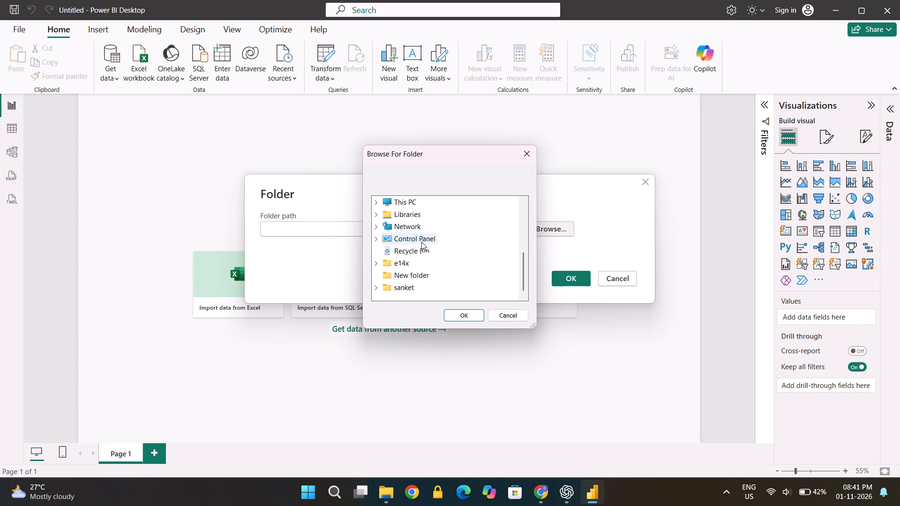
scroll(421, 242, "up", 3)
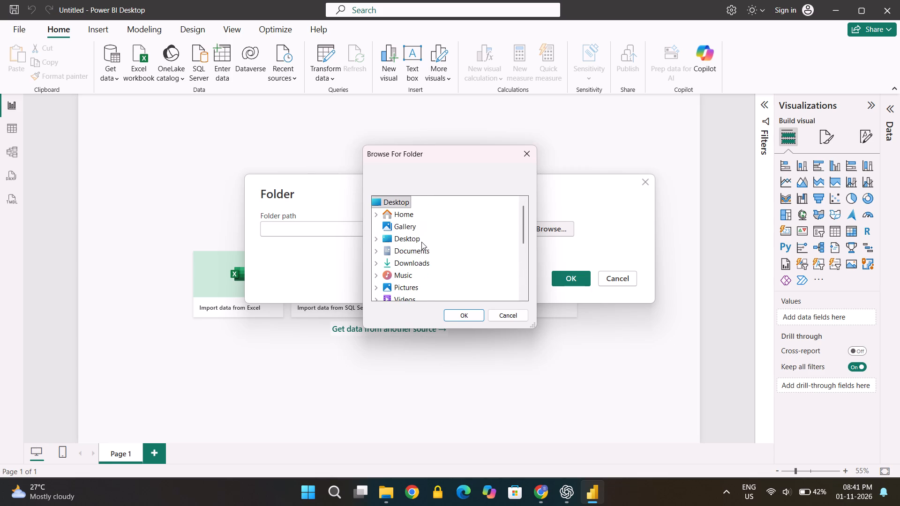
scroll(421, 242, "down", 1)
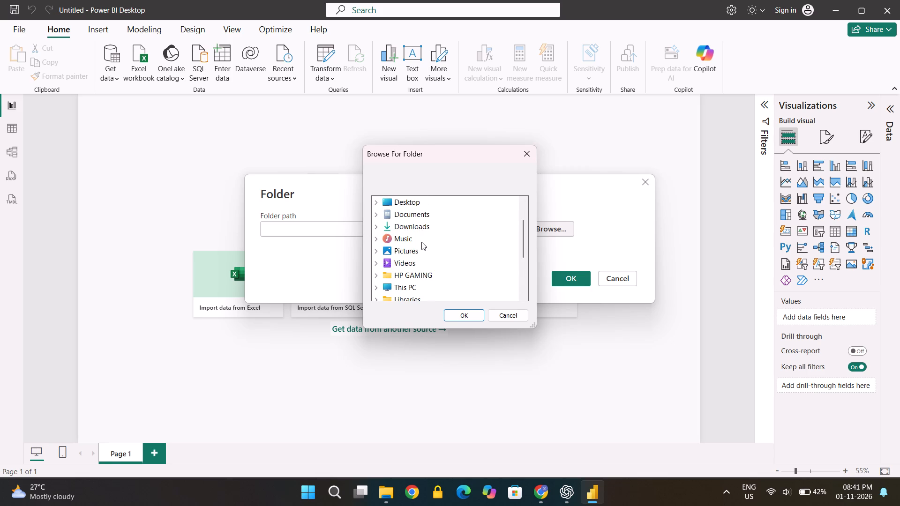
scroll(421, 242, "down", 3)
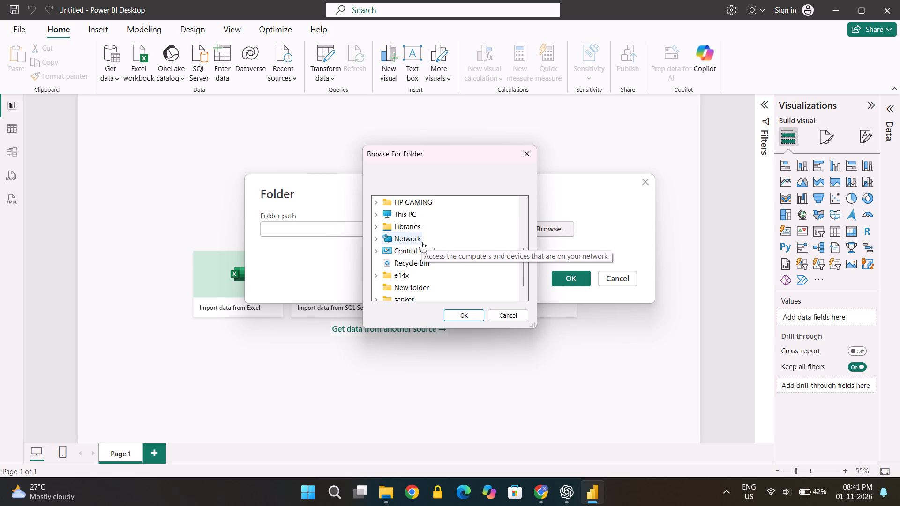
scroll(421, 242, "down", 2)
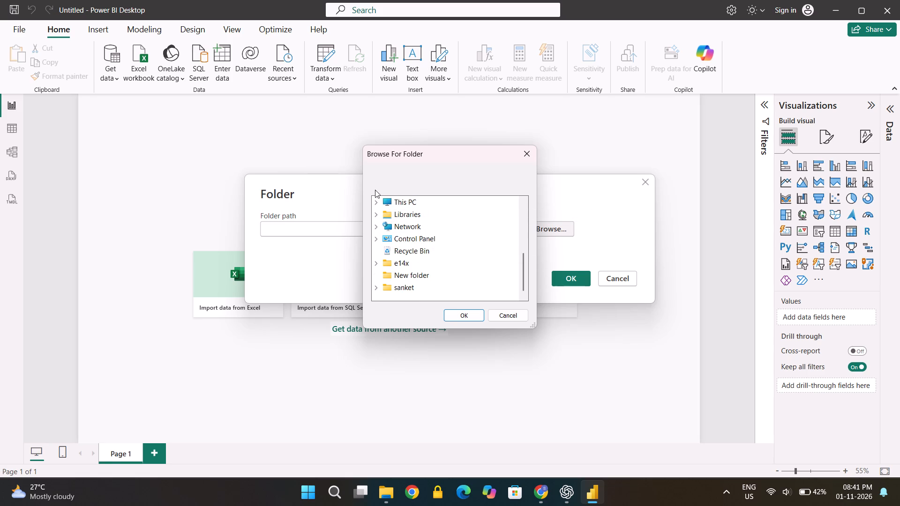
left_click(376, 203)
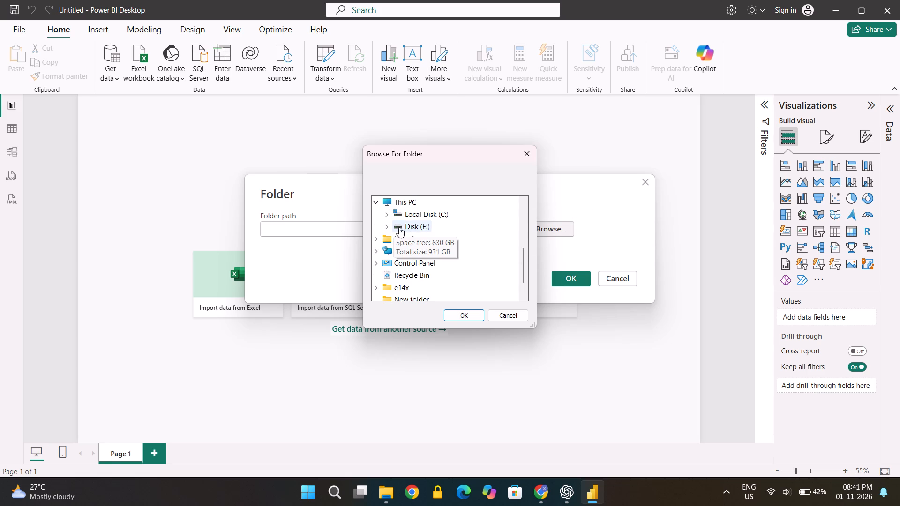
left_click(387, 227)
scroll(422, 263, "down", 1)
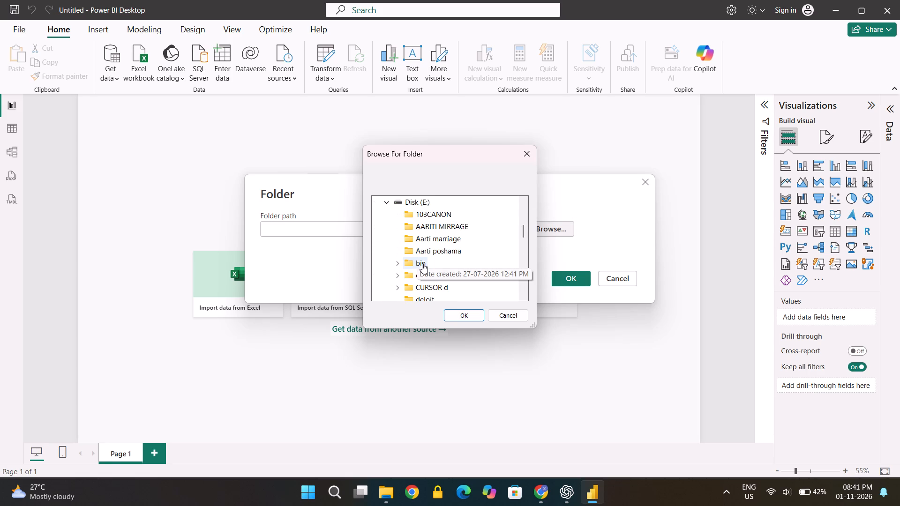
scroll(422, 263, "down", 2)
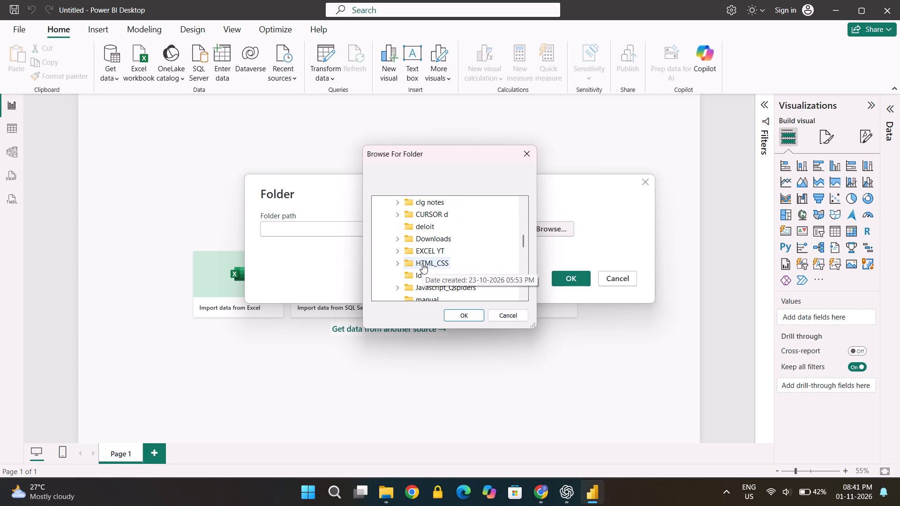
scroll(422, 263, "down", 1)
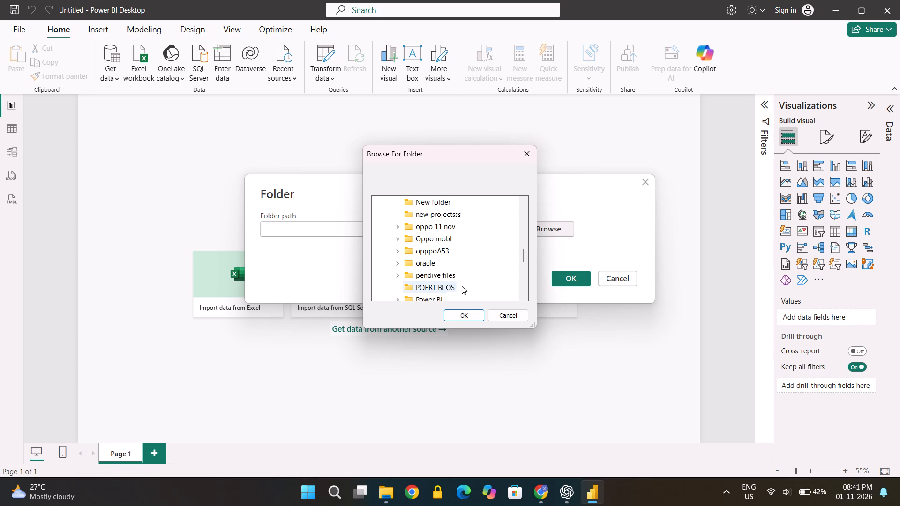
scroll(455, 287, "down", 1)
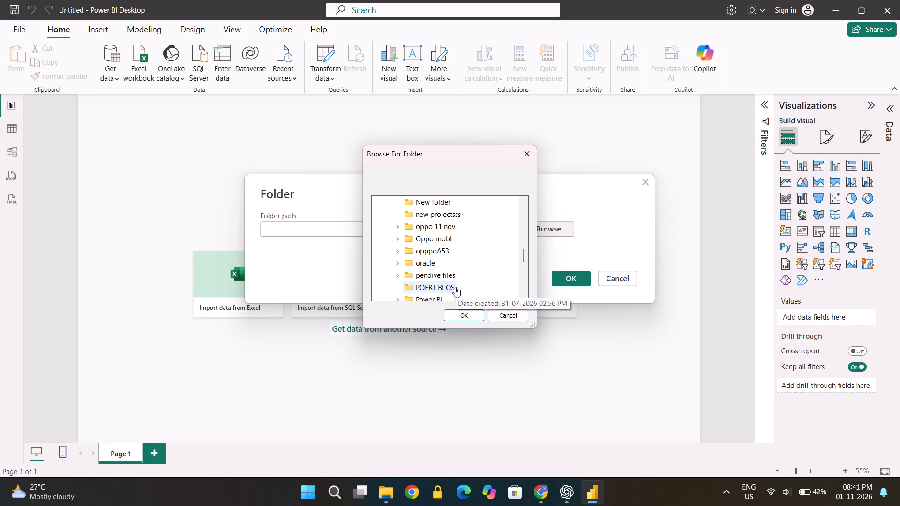
scroll(455, 287, "down", 2)
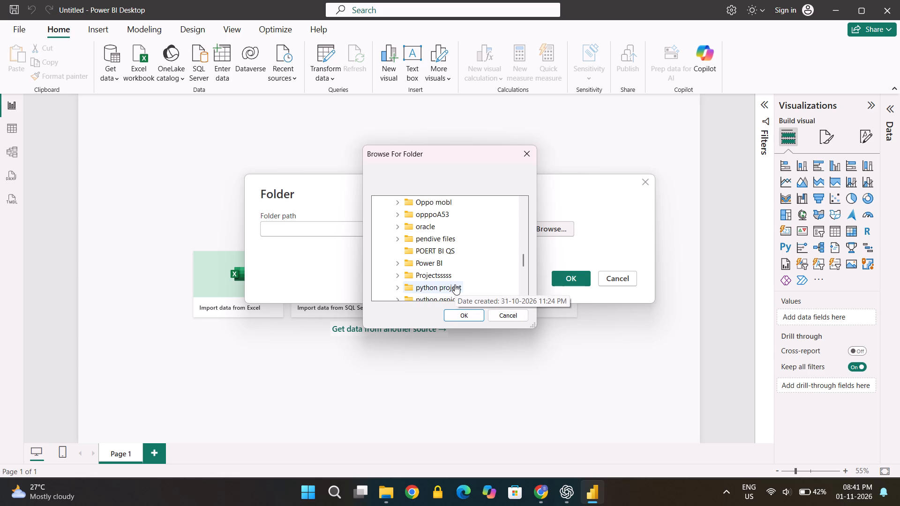
double_click(435, 262)
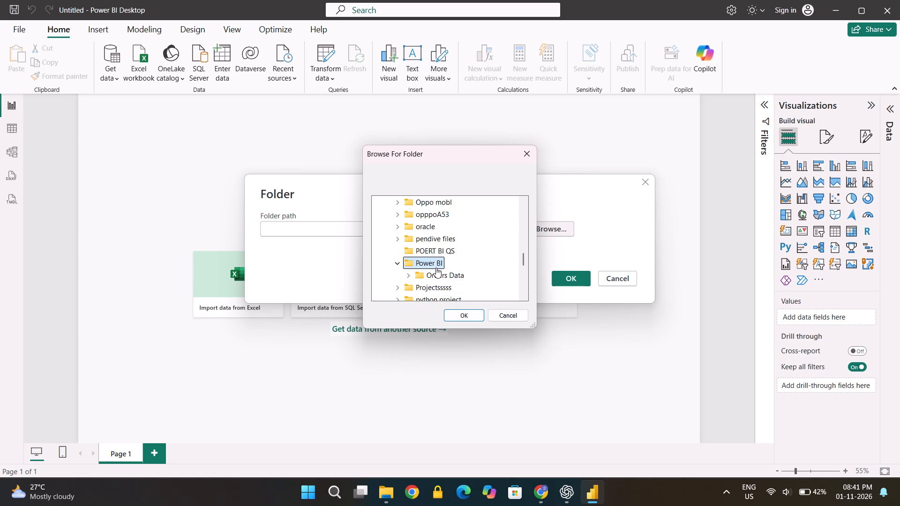
left_click(408, 272)
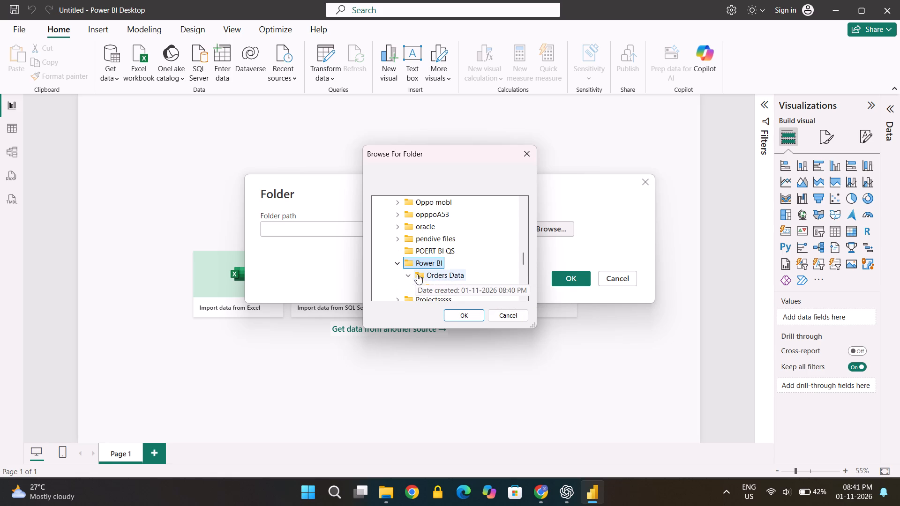
left_click(425, 274)
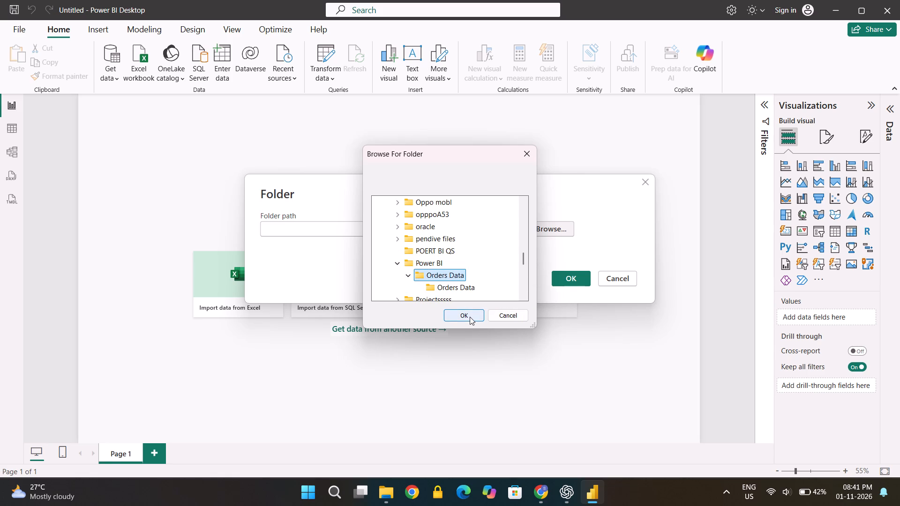
left_click(443, 288)
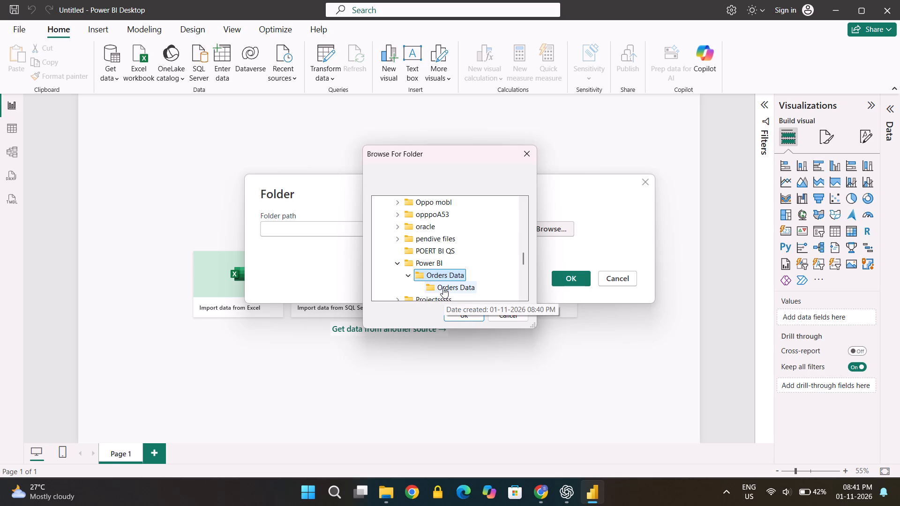
left_click(426, 275)
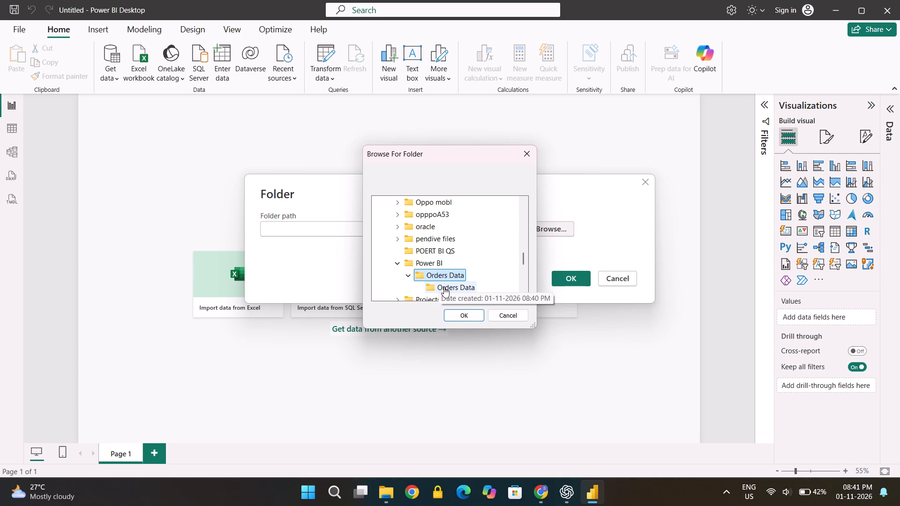
left_click(444, 287)
left_click(463, 317)
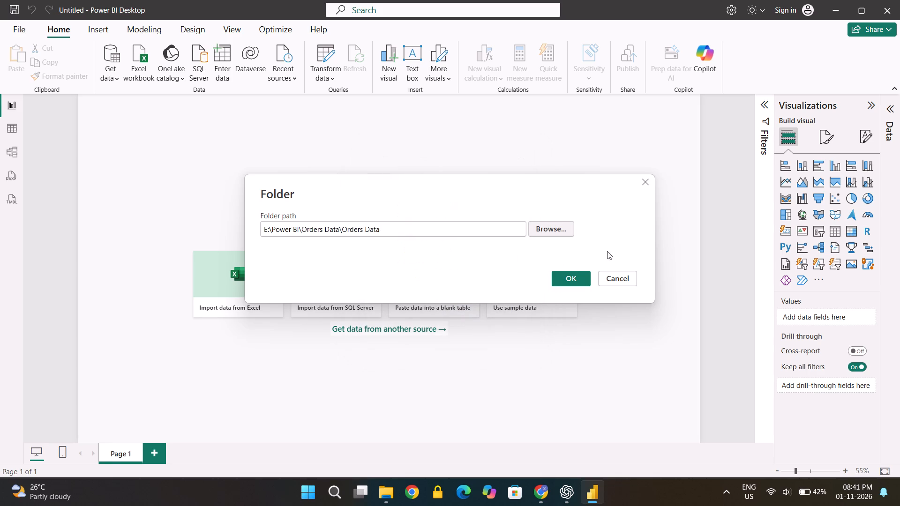
left_click(571, 278)
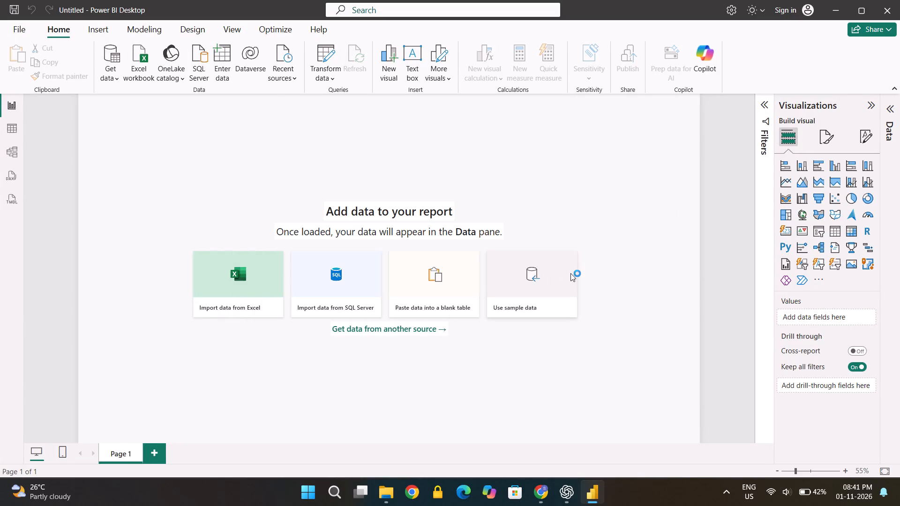
Open the connected folder's file list in Power Query Editor for transformation.
left_click(605, 406)
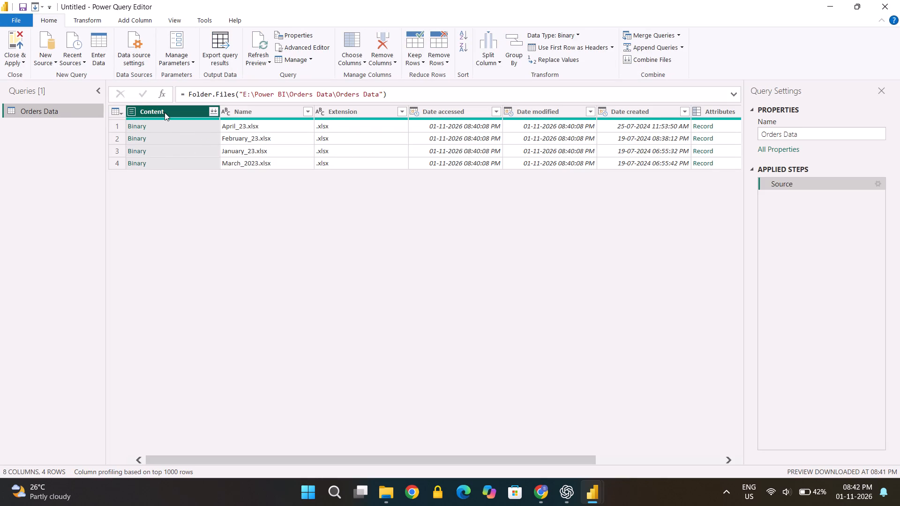
Remove all columns except Content from the Orders Data query.
right_click(165, 112)
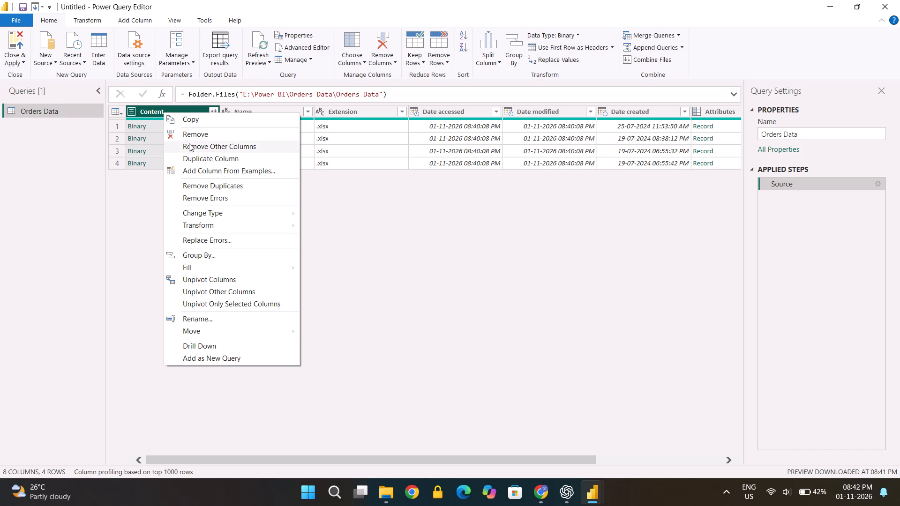
left_click(189, 143)
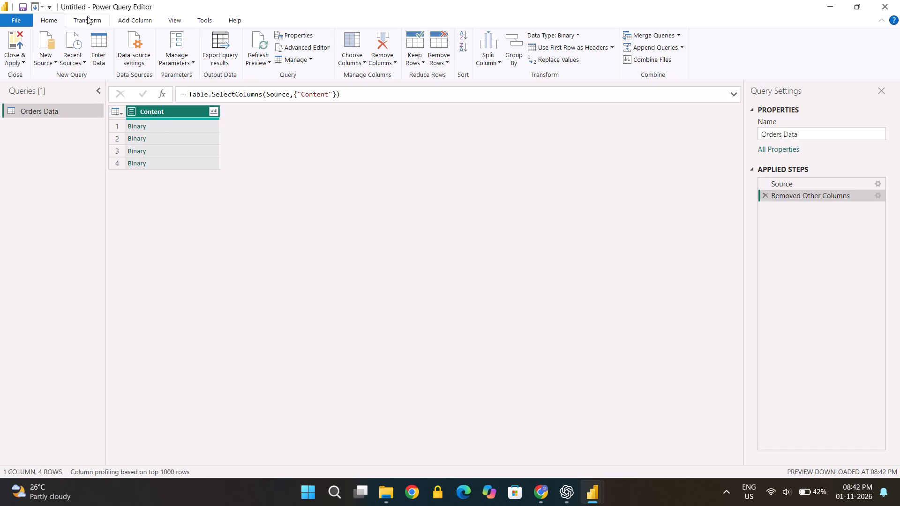
Start a custom column in the Orders Data query and name it Orderss.
left_click(89, 19)
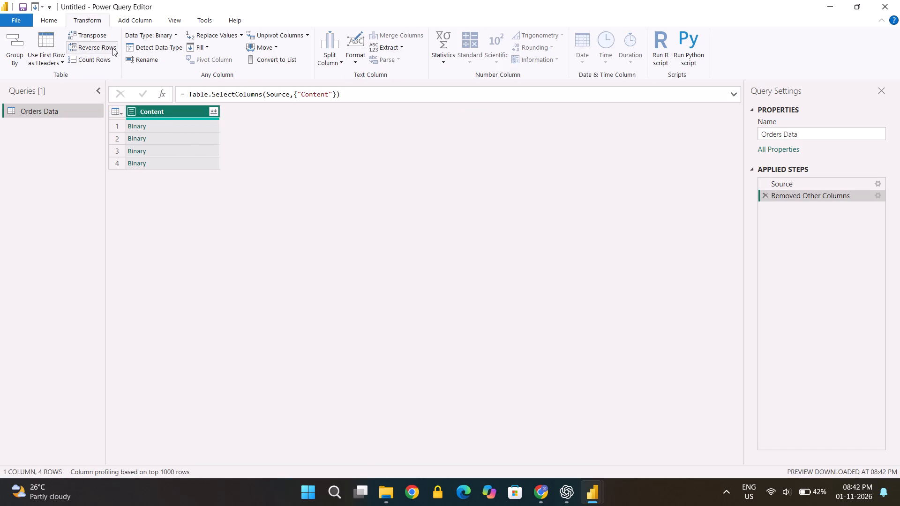
left_click(129, 15)
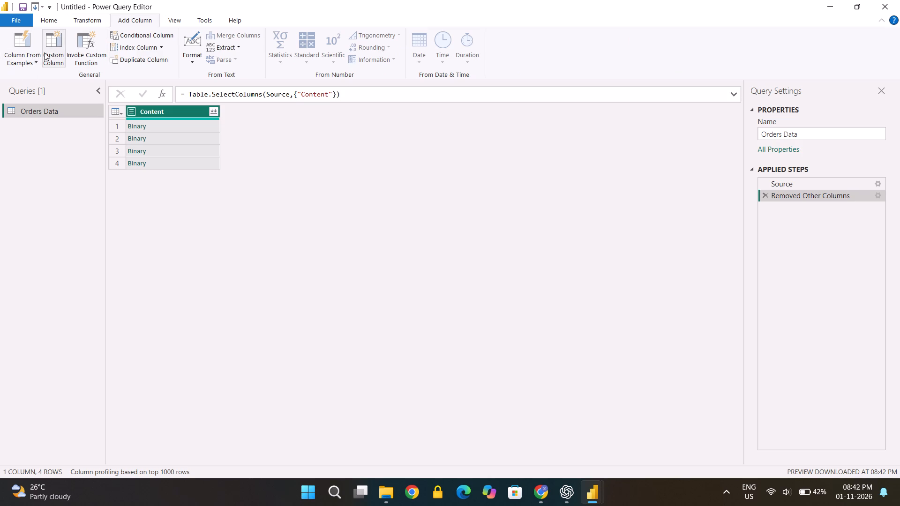
left_click(54, 50)
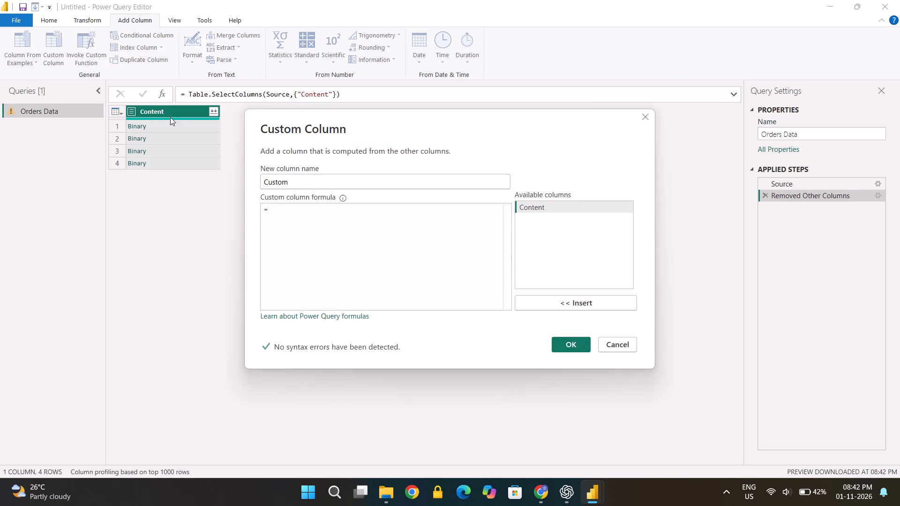
left_click(290, 181)
key("BackSpace")
key("BackSpace")
key("BackSpace")
key("BackSpace")
key("BackSpace")
key("BackSpace")
key("BackSpace")
key("BackSpace")
key("BackSpace")
key("BackSpace")
key("BackSpace")
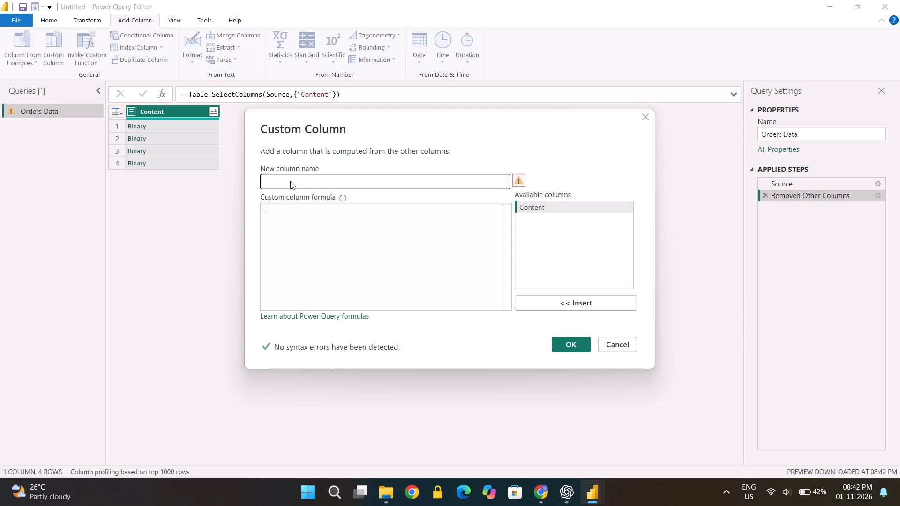
type("Order")
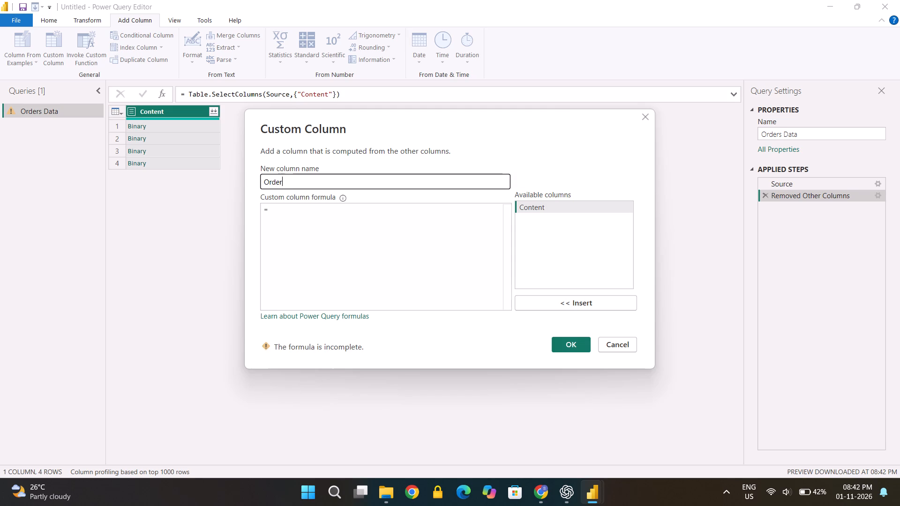
key("s")
key("space")
key("BackSpace")
key("s")
Give the new custom column the formula Excel.Workbook([Content]) and add it to the query.
left_click(174, 106)
left_click_drag(174, 111, 340, 250)
left_click(285, 216)
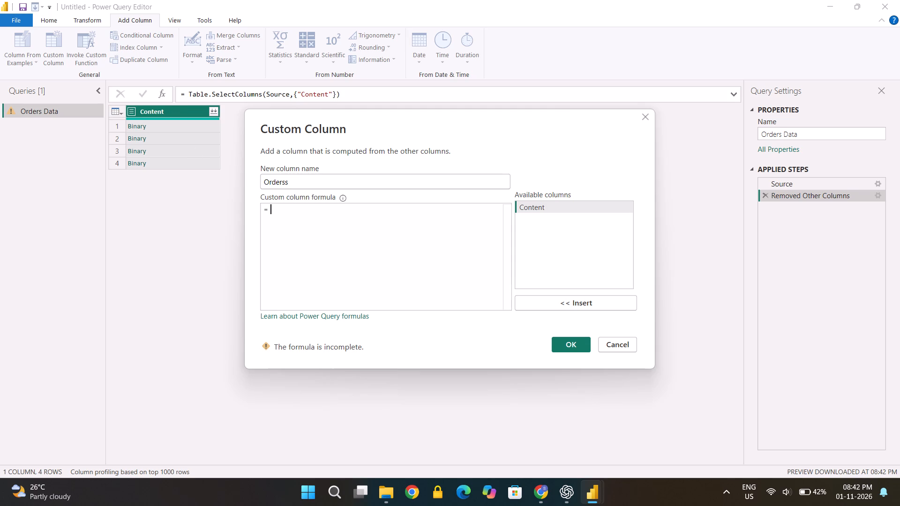
key("BackSpace")
key("BackSpace")
key("BackSpace")
key("BackSpace")
key("BackSpace")
key("BackSpace")
key("BackSpace")
key("BackSpace")
key("BackSpace")
key("BackSpace")
key("BackSpace")
key("BackSpace")
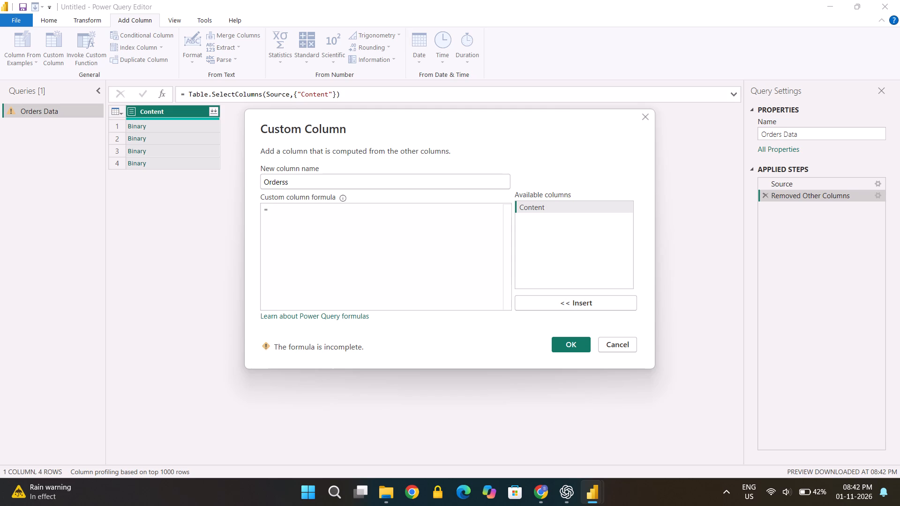
key("e")
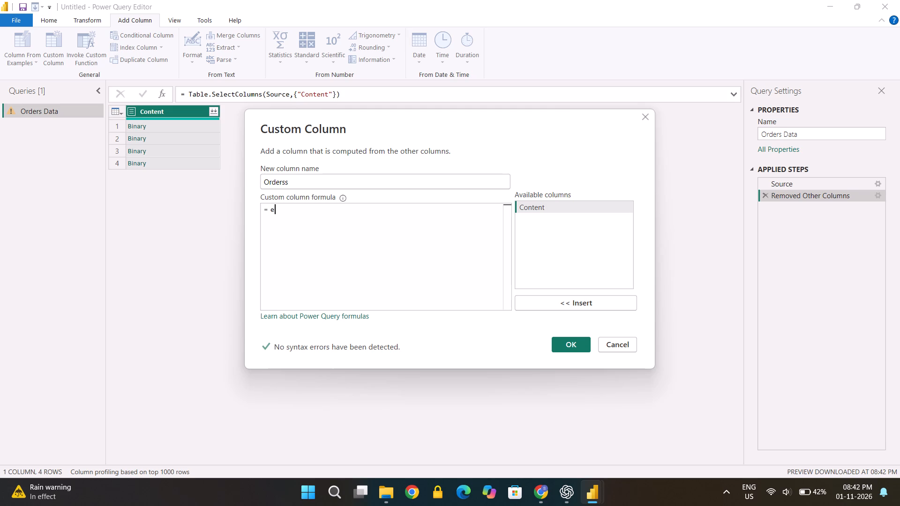
key("BackSpace")
key("shift+e")
key("x")
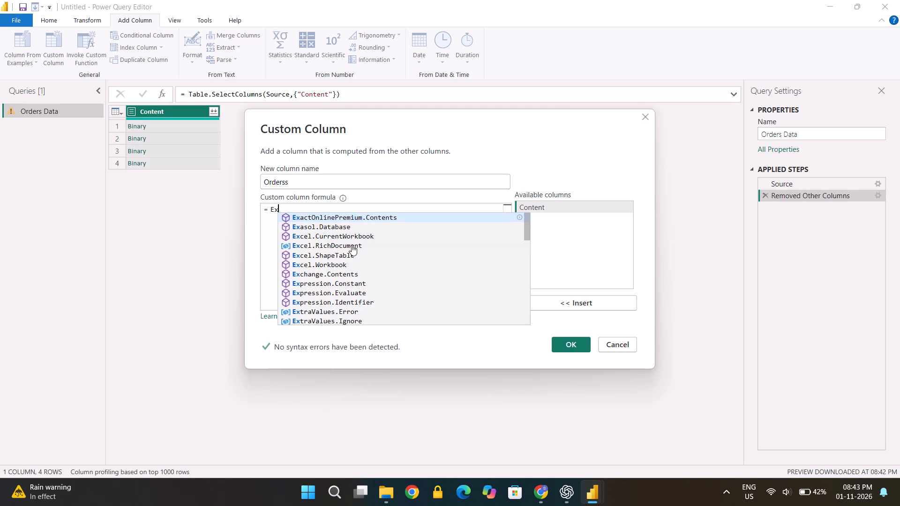
left_click(335, 260)
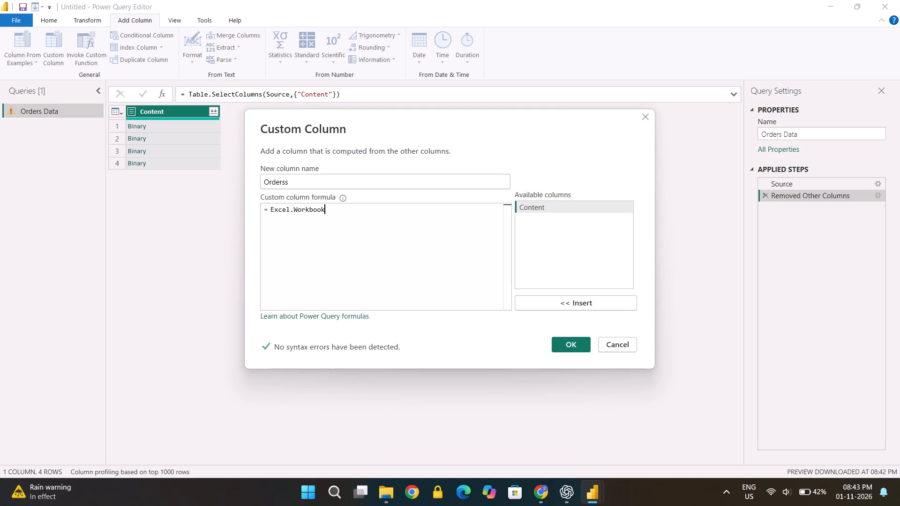
key("shift+parenleft")
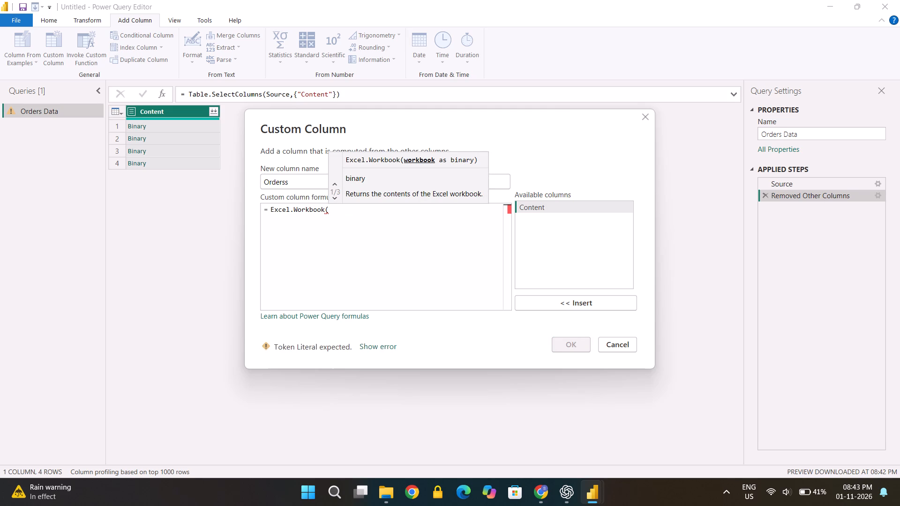
key("bracketleft")
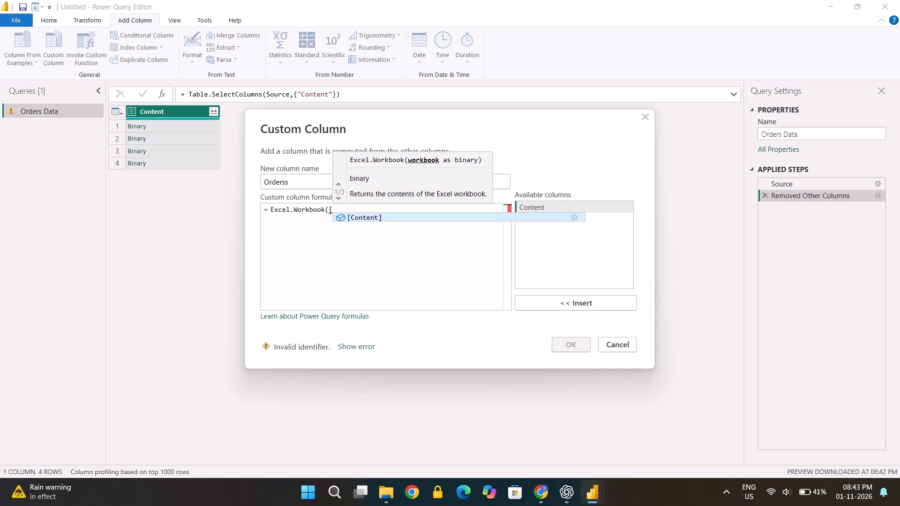
type("con")
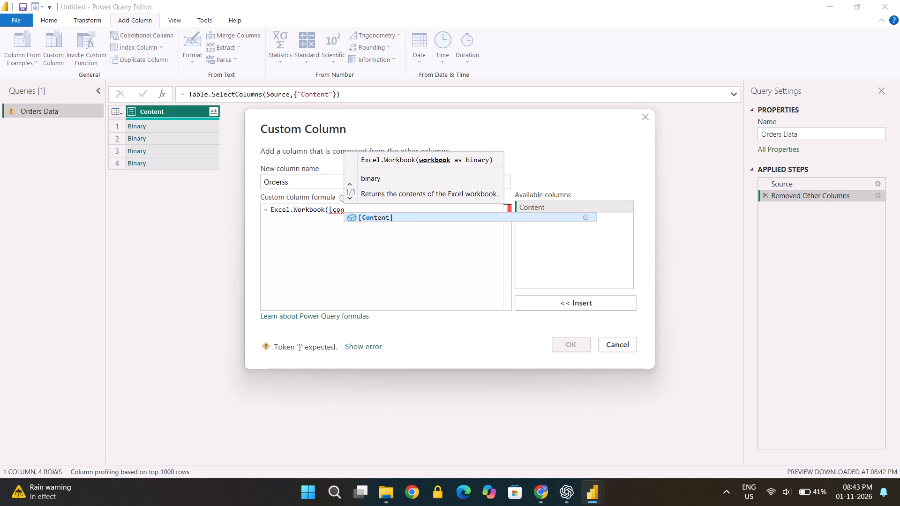
key("Tab")
key("shift+parenright")
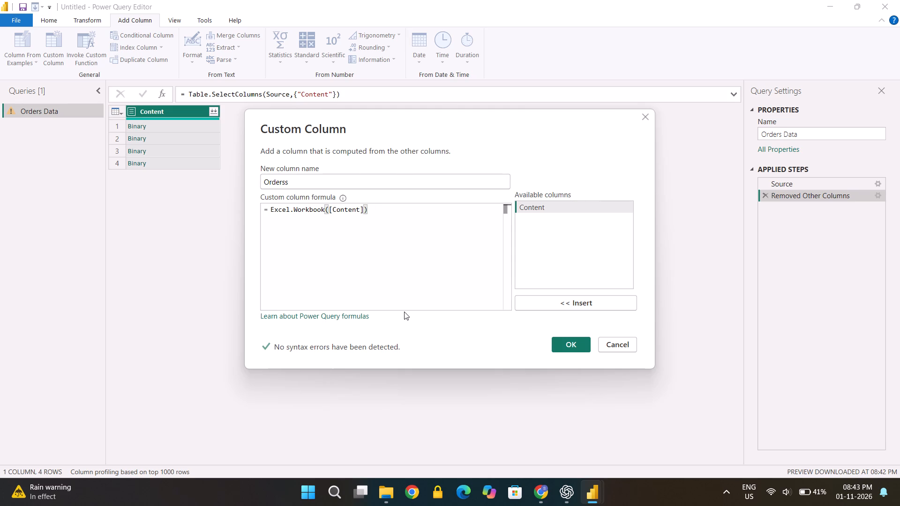
left_click(572, 345)
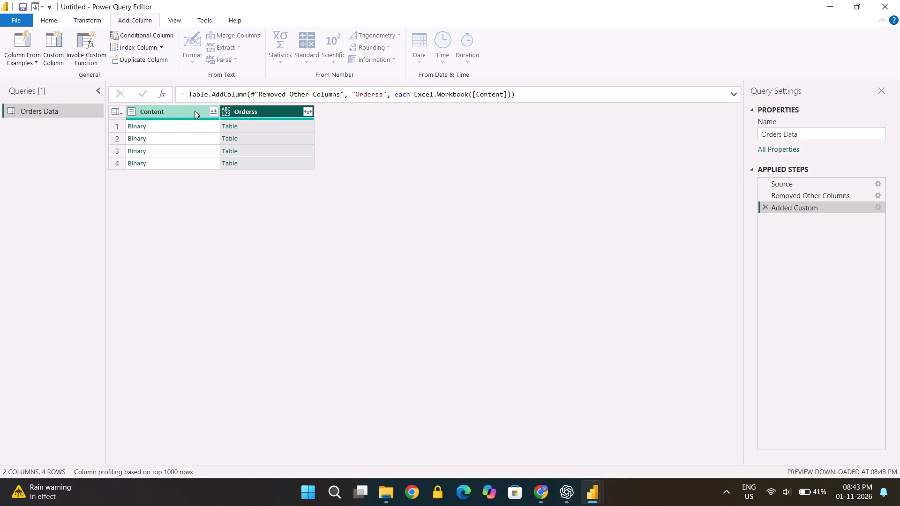
Expand the Orderss column into Name, Data, Item, Kind and Hidden, keeping the original column name as prefix.
left_click(306, 111)
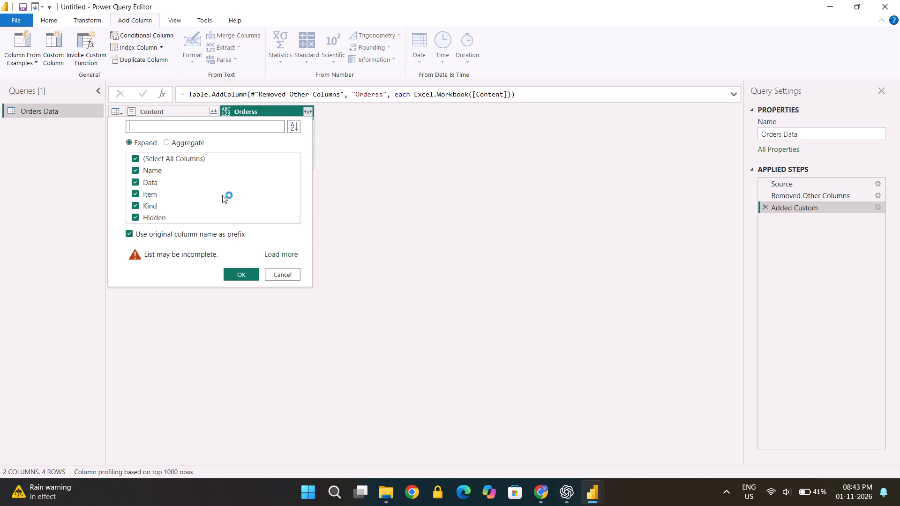
left_click(248, 273)
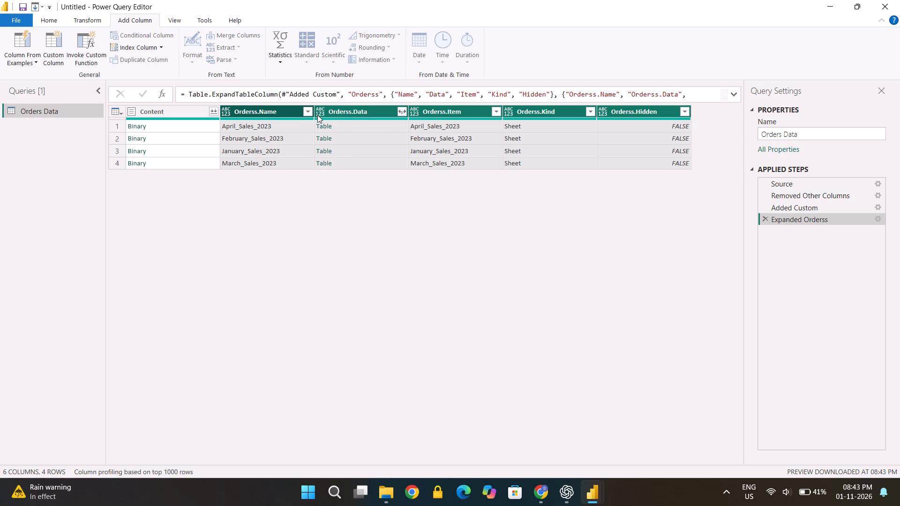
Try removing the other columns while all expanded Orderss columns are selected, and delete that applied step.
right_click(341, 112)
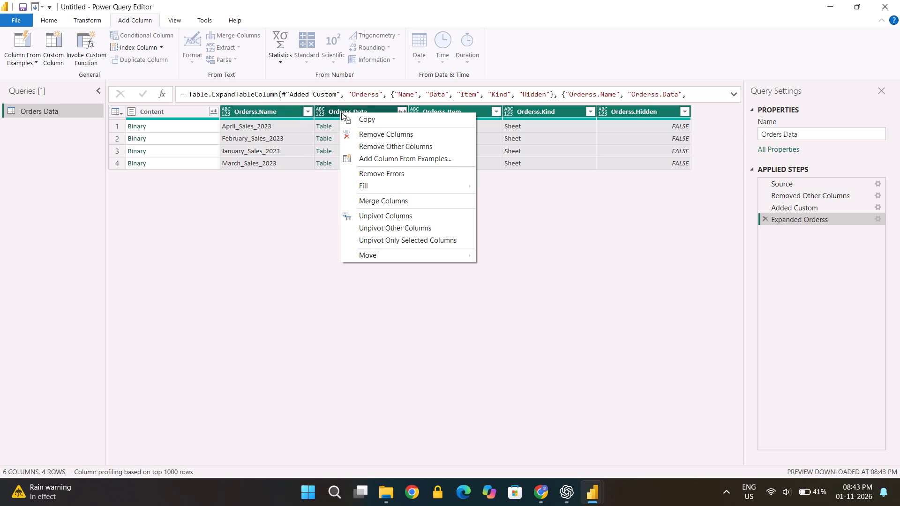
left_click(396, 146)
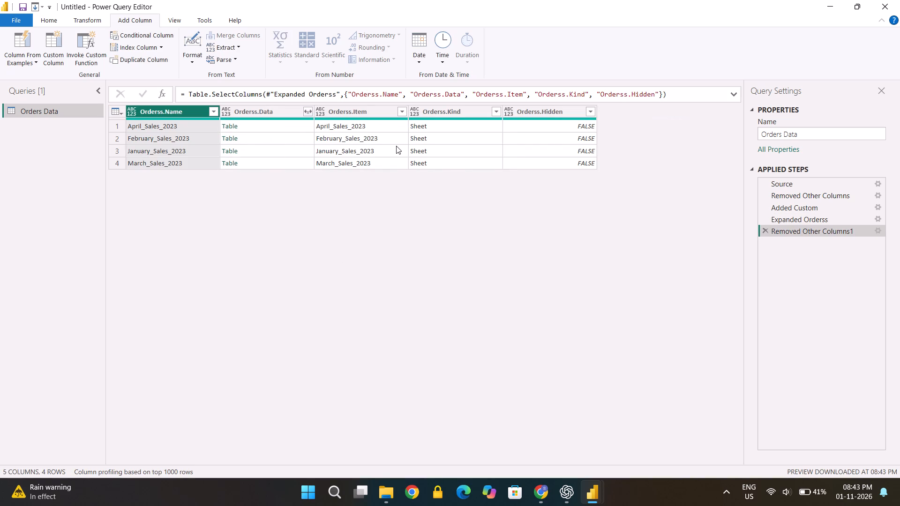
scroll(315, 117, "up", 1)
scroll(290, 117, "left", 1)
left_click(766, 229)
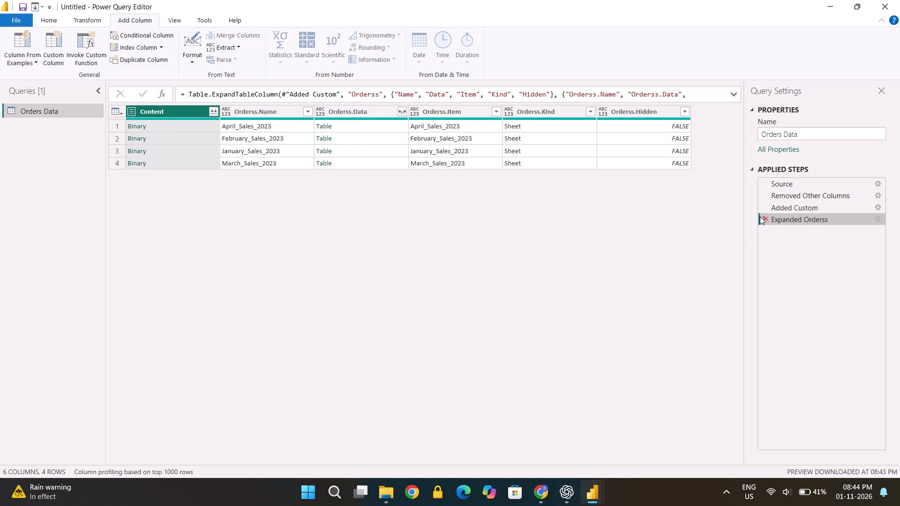
Remove all columns except Orderss.Data from the query.
left_click(350, 108)
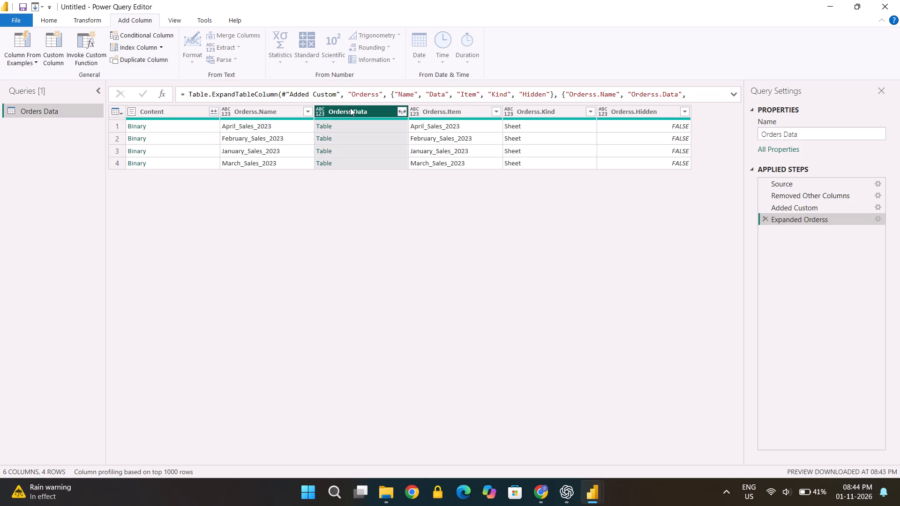
right_click(378, 112)
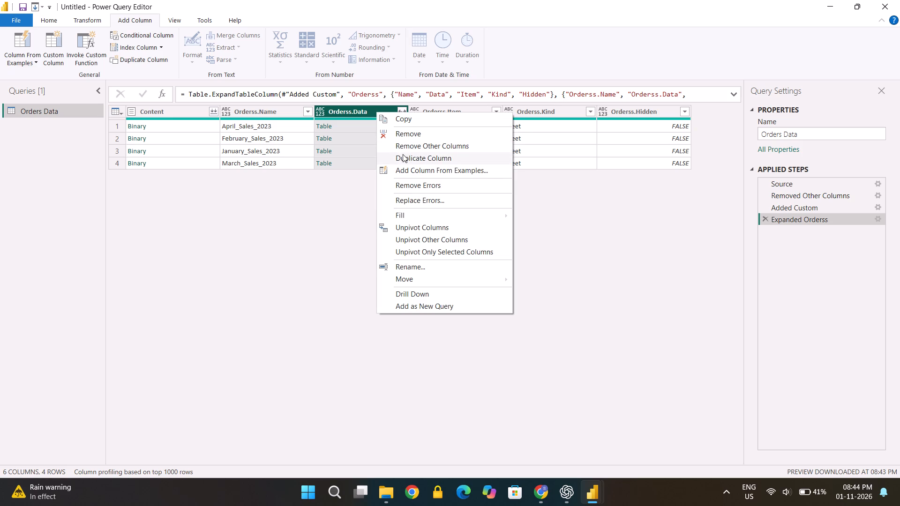
left_click(393, 146)
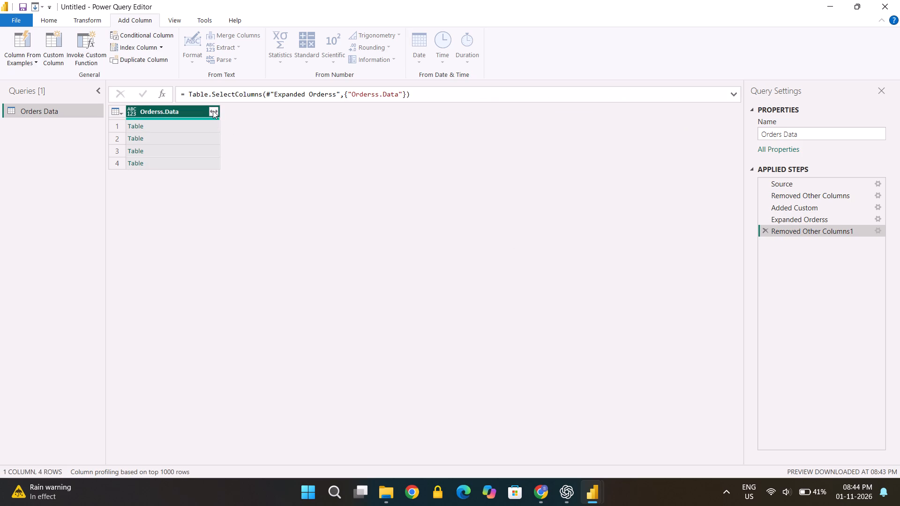
Expand Orderss.Data into Column1 through Column8 with the original column name as prefix, and look through the combined rows.
left_click(213, 111)
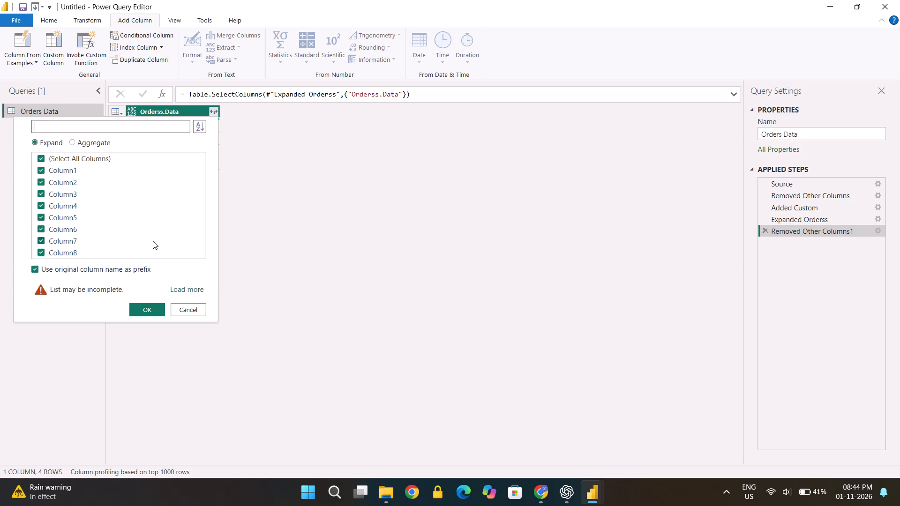
left_click(142, 307)
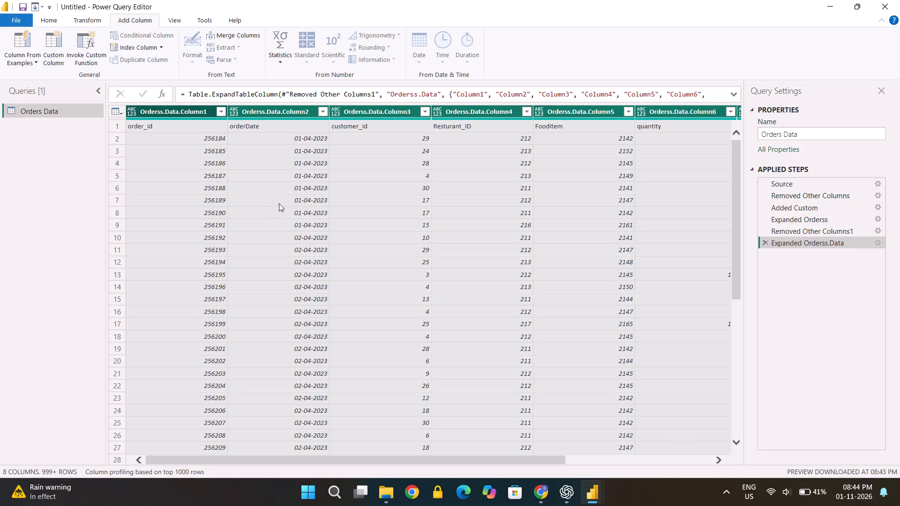
scroll(279, 203, "down", 8)
scroll(279, 203, "up", 20)
scroll(279, 203, "up", 20)
scroll(279, 203, "up", 8)
scroll(279, 203, "down", 6)
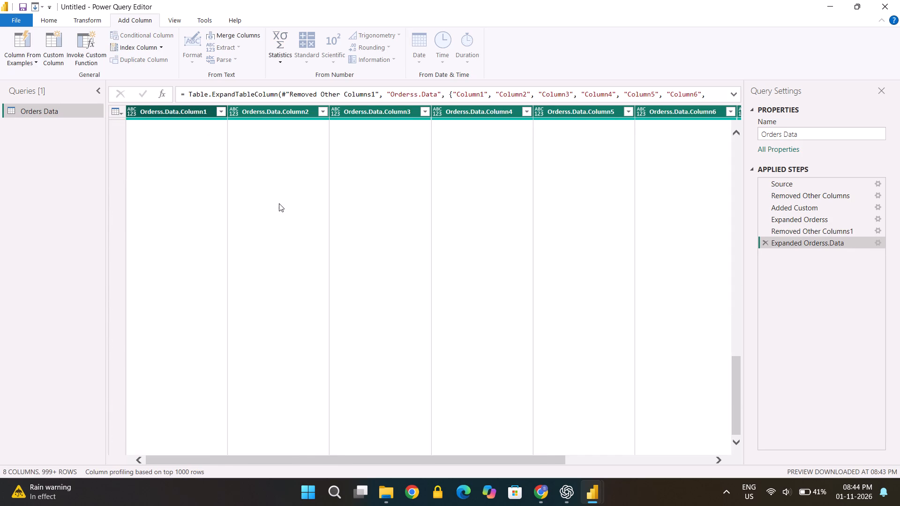
scroll(279, 203, "down", 11)
scroll(279, 203, "up", 10)
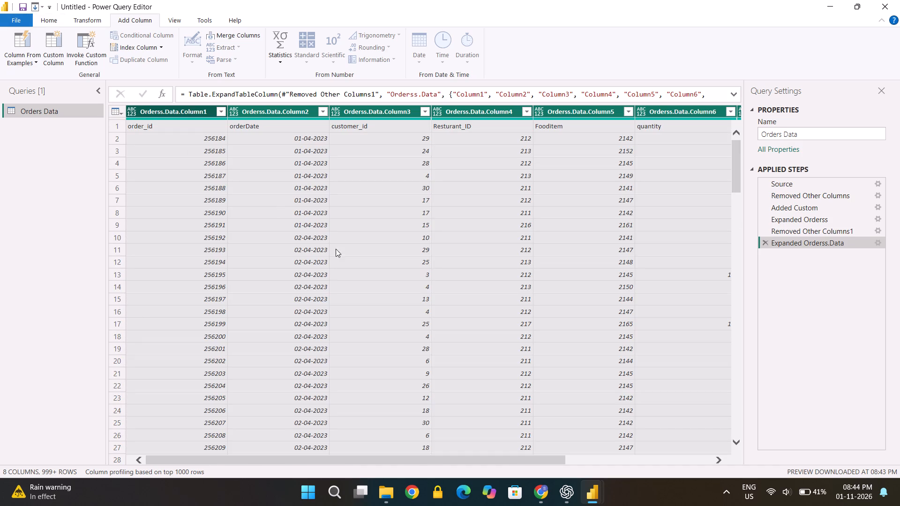
Delete the applied step that expanded Orderss.Data from the Orders Data query.
left_click(765, 240)
scroll(603, 268, "down", 1)
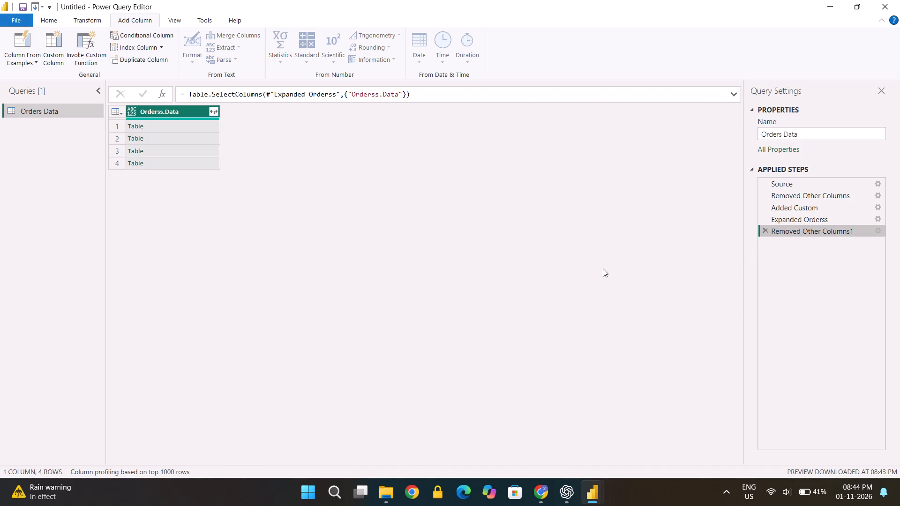
scroll(603, 268, "down", 1)
Close the query editor and apply the pending changes, loading Orders Data into the report.
left_click(48, 20)
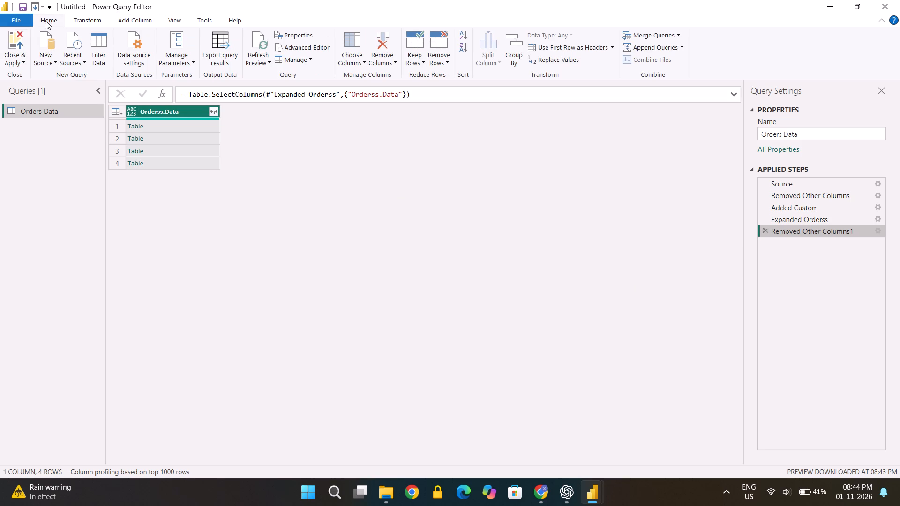
left_click(12, 50)
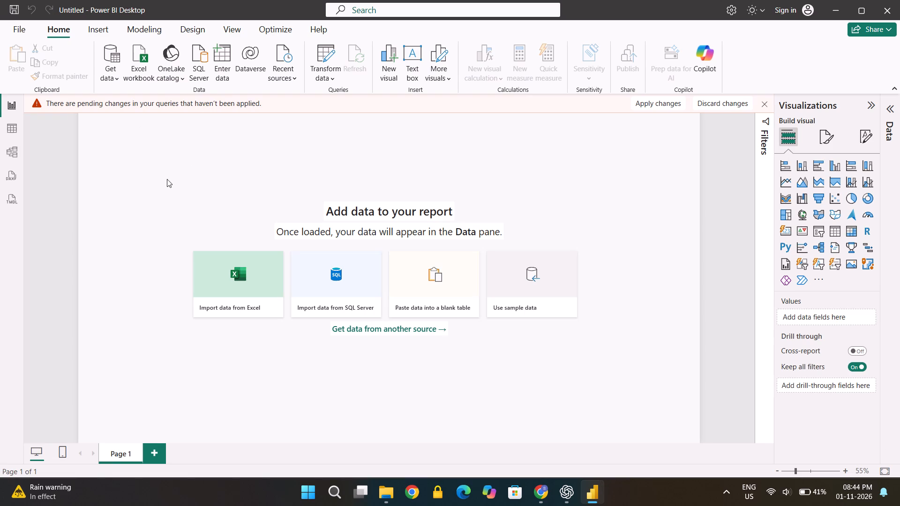
scroll(286, 209, "down", 1)
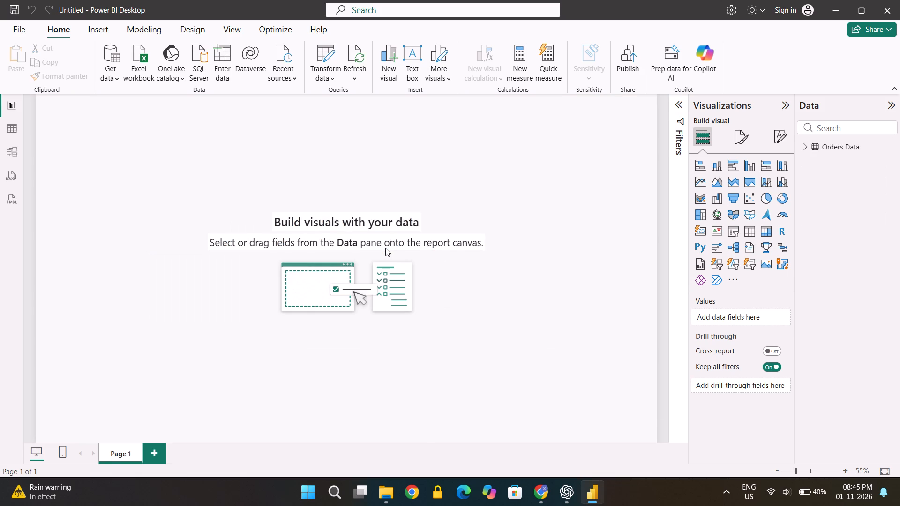
Add the Orderss.Data field of the Orders Data table to the report page as a visual.
left_click(806, 150)
left_click(818, 163)
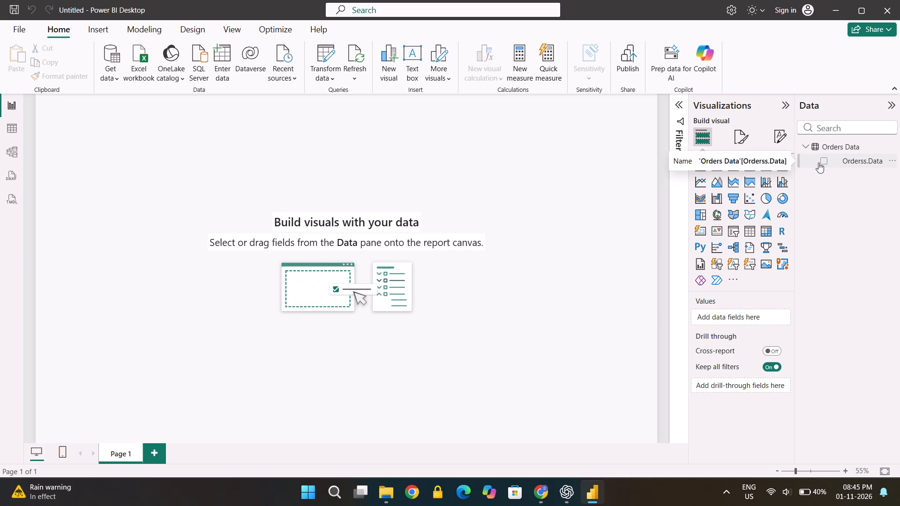
left_click(823, 163)
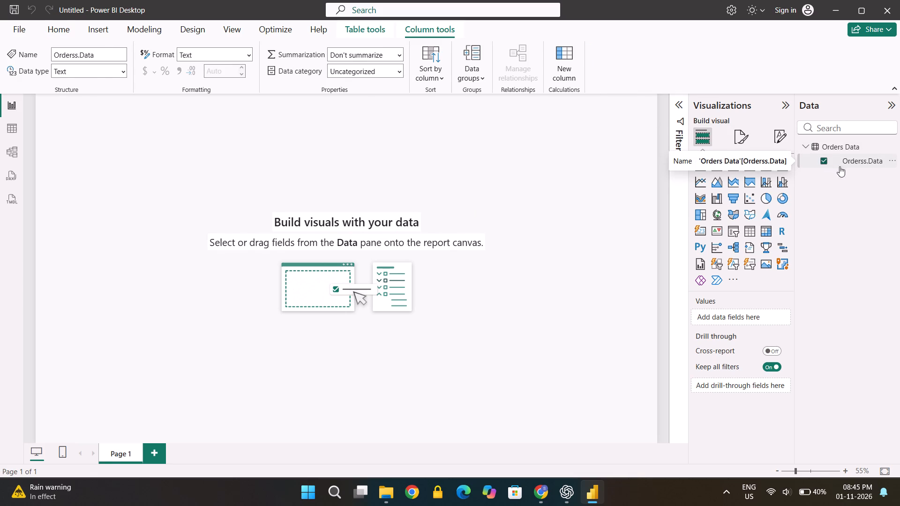
scroll(885, 153, "up", 1)
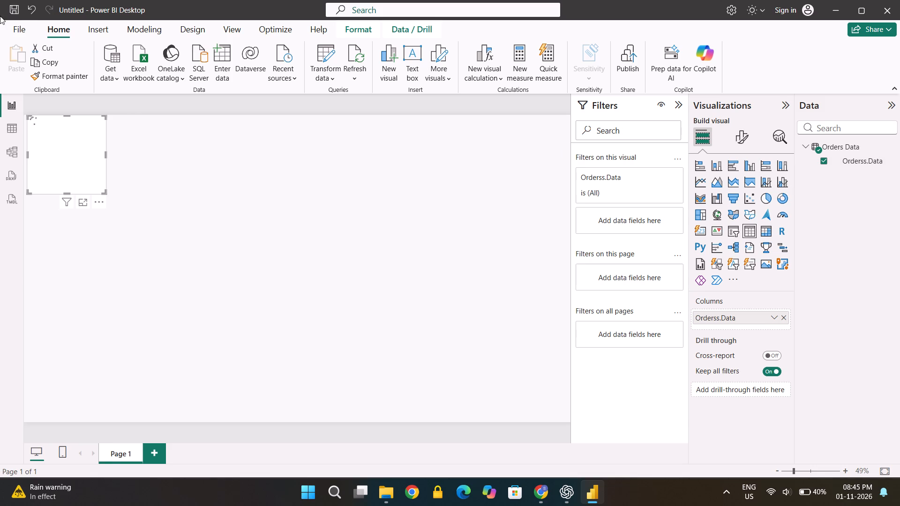
Start a new data import with the Folder connector.
left_click(22, 24)
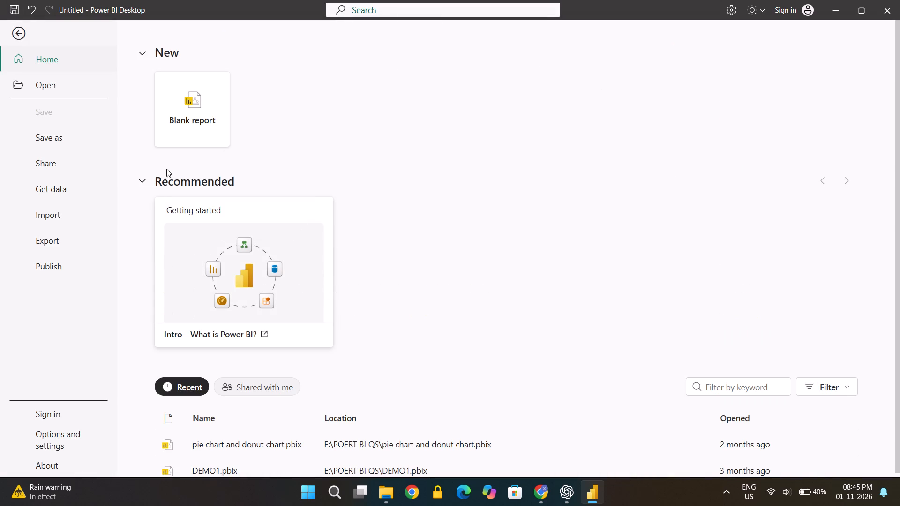
left_click(61, 191)
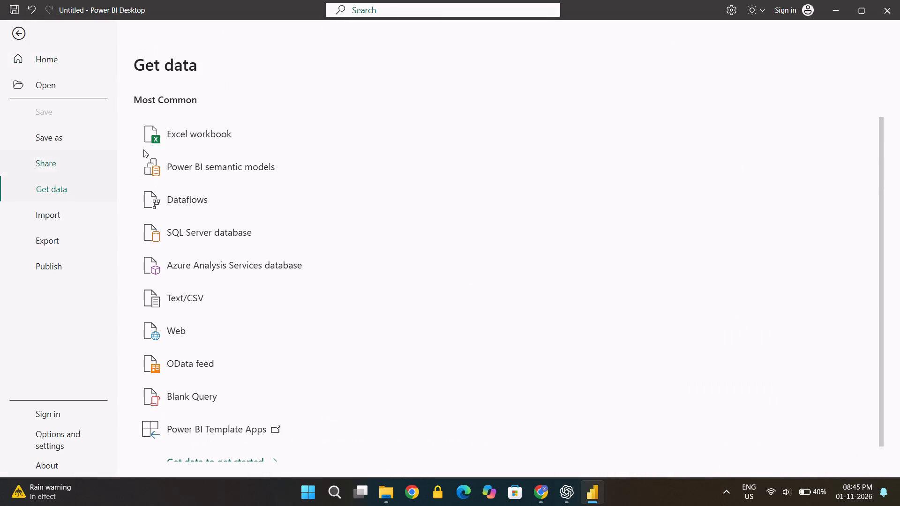
scroll(193, 240, "down", 2)
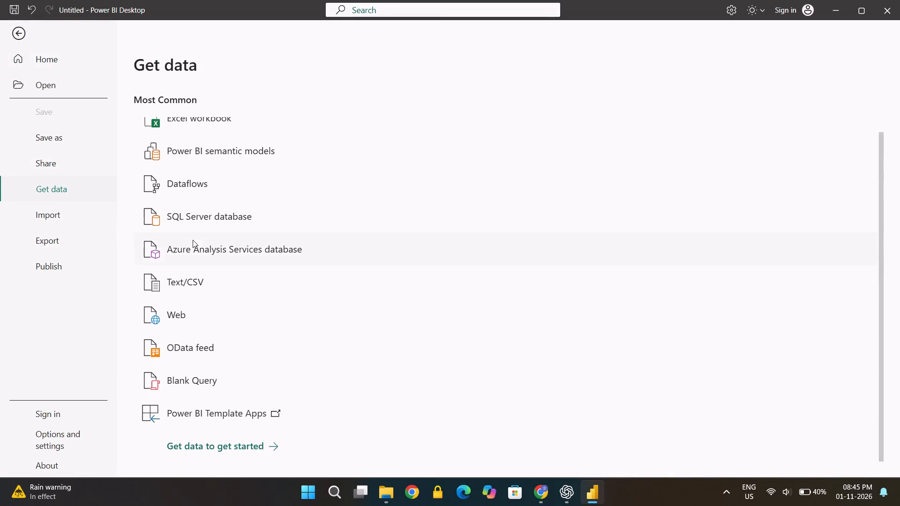
scroll(193, 240, "down", 1)
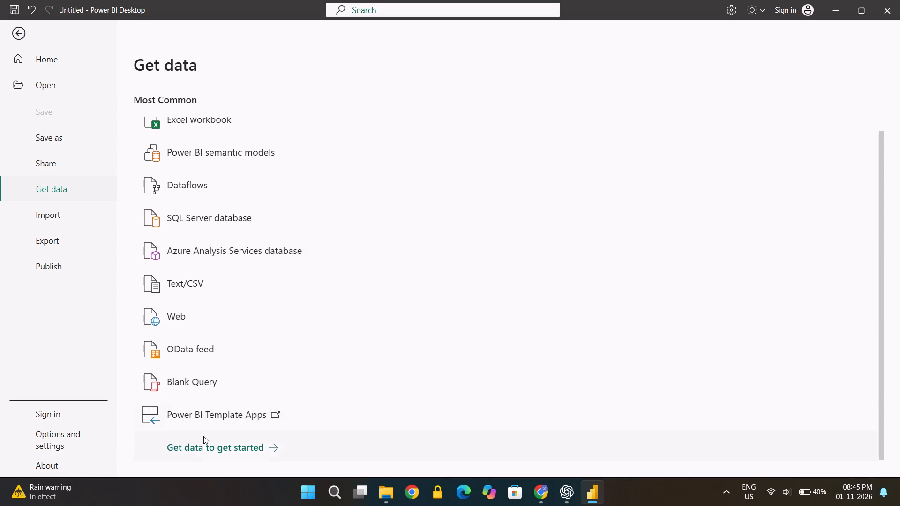
left_click(202, 448)
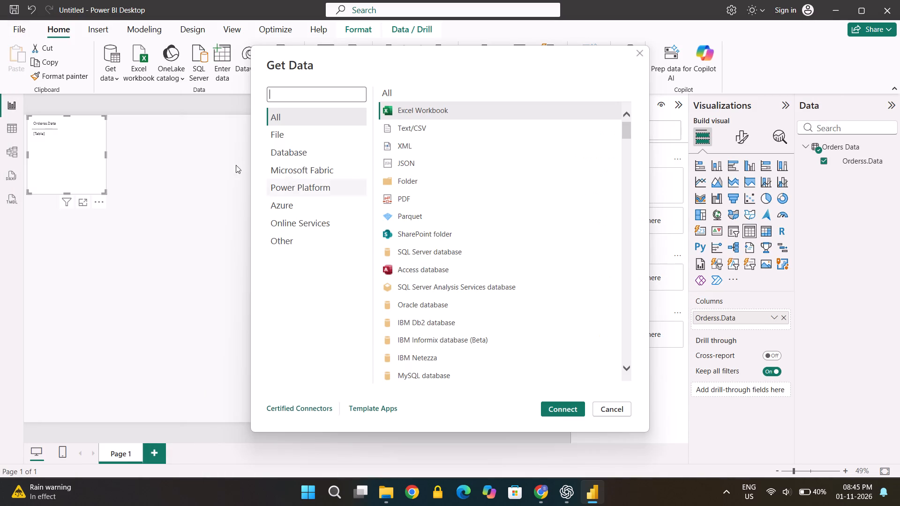
left_click(400, 179)
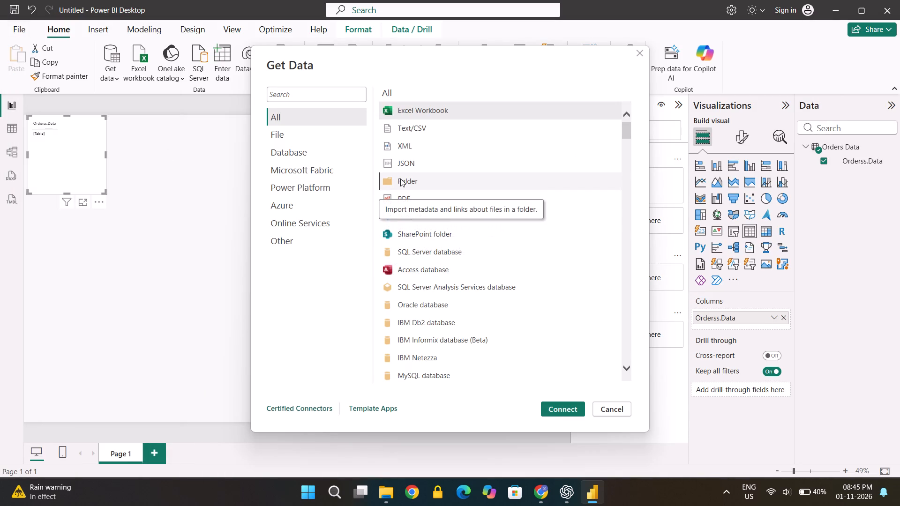
left_click(560, 414)
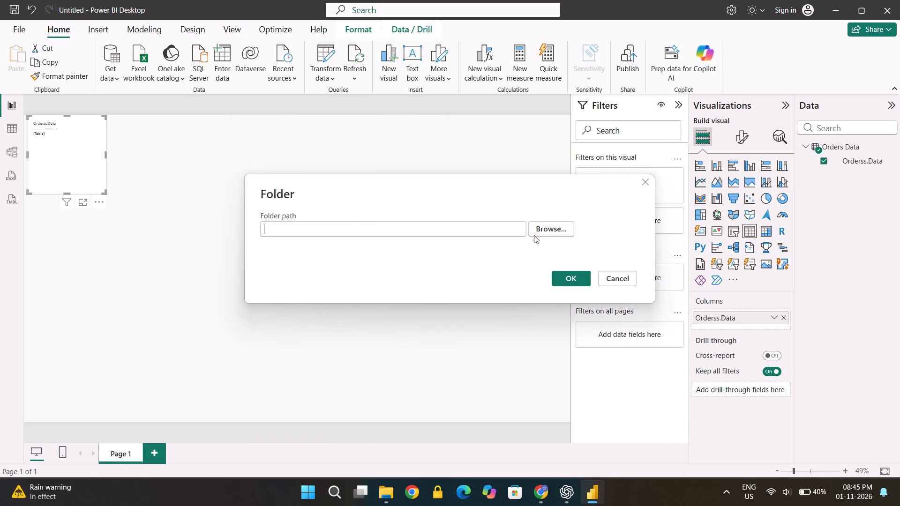
Set the source folder path to E:\Power BI\Orders Data\Orders Data by browsing to it.
left_click(536, 236)
scroll(420, 231, "down", 1)
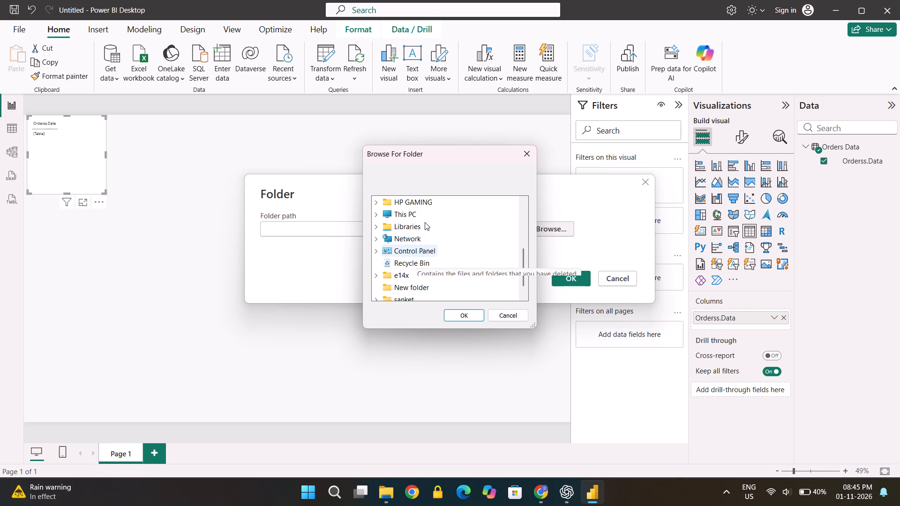
left_click(376, 212)
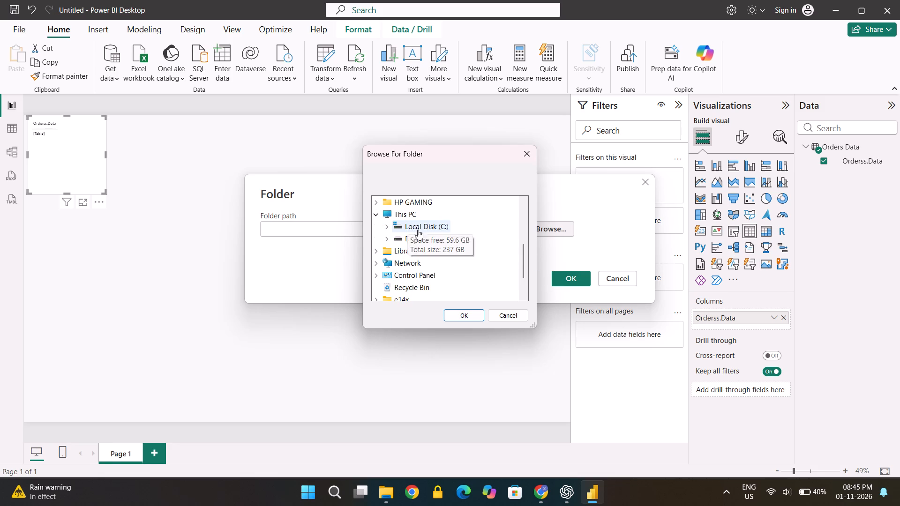
left_click(395, 233)
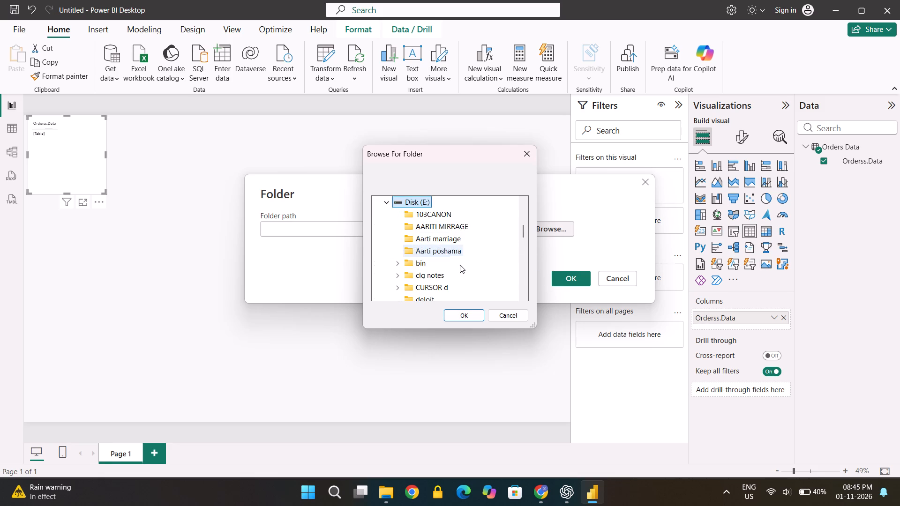
scroll(460, 265, "down", 3)
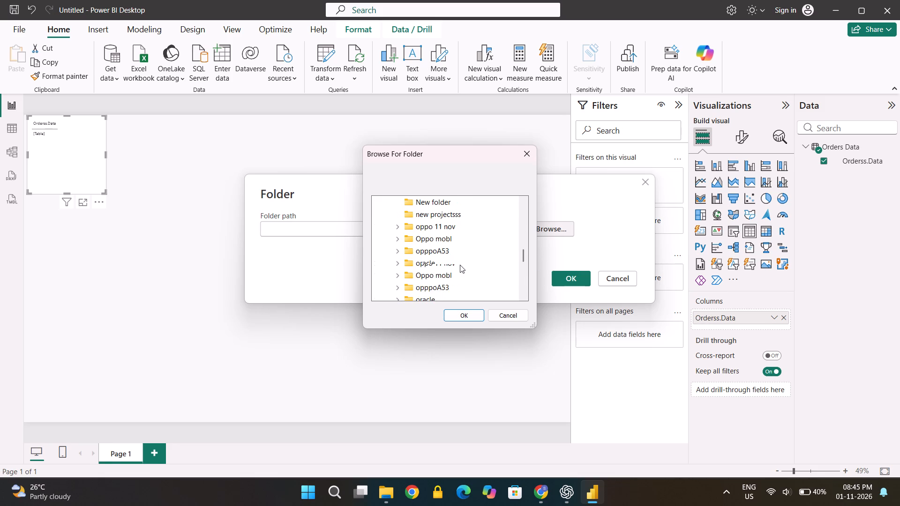
scroll(460, 265, "down", 2)
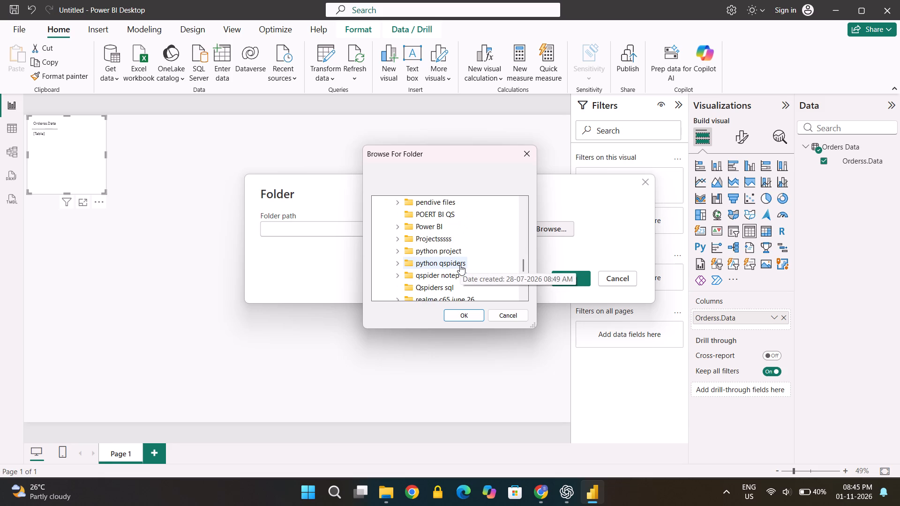
scroll(460, 265, "down", 2)
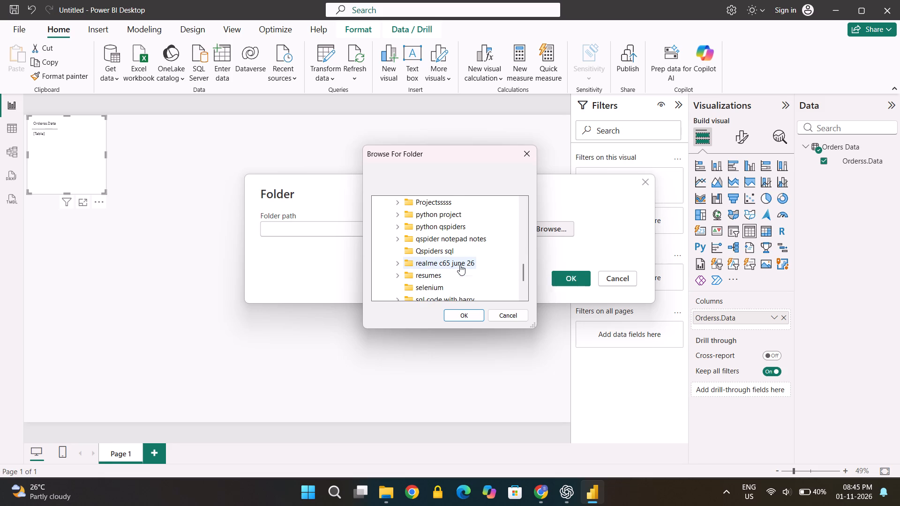
scroll(460, 265, "down", 1)
scroll(460, 265, "up", 1)
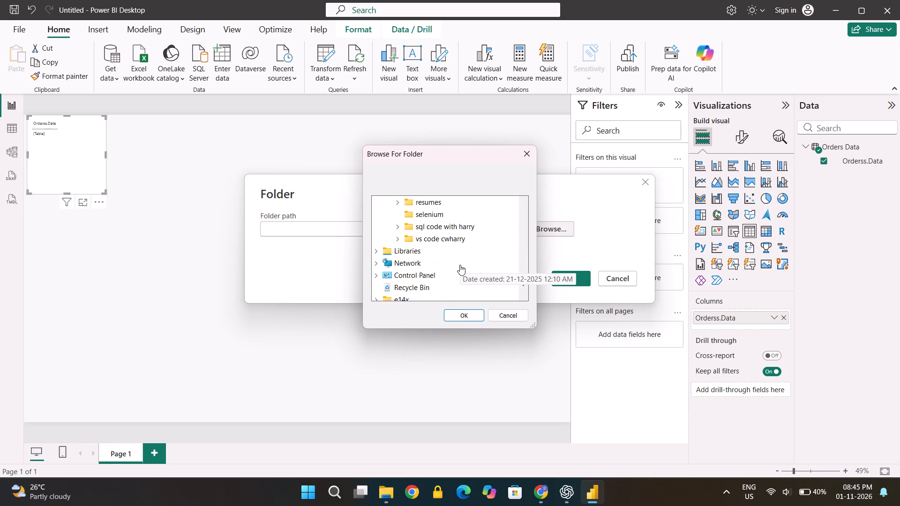
scroll(460, 265, "up", 1)
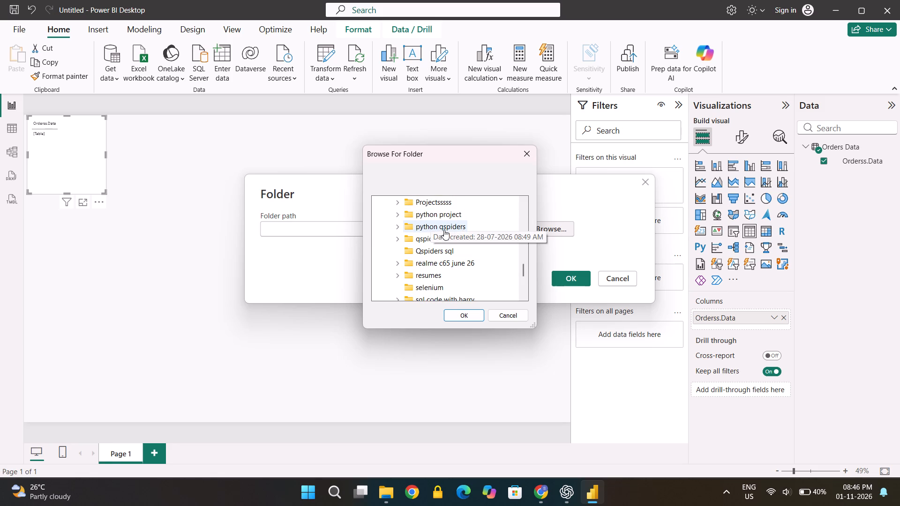
scroll(445, 234, "up", 2)
left_click(422, 223)
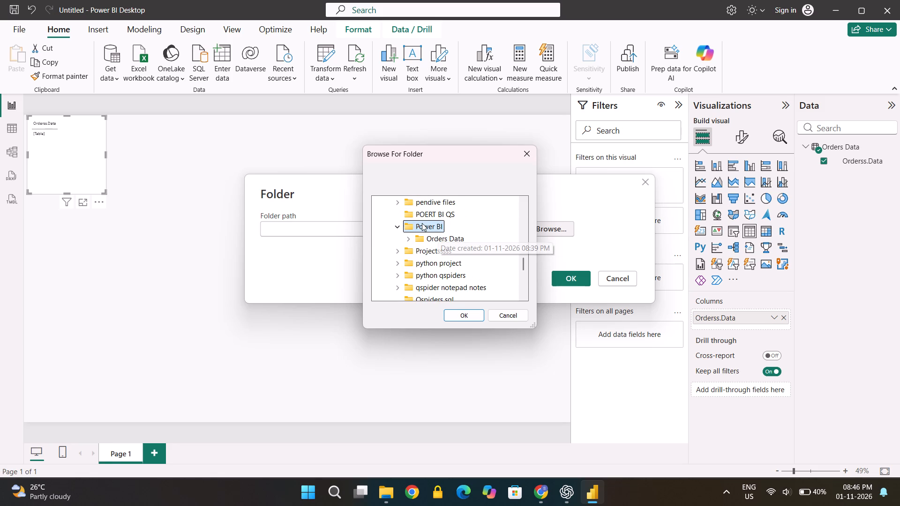
left_click(406, 237)
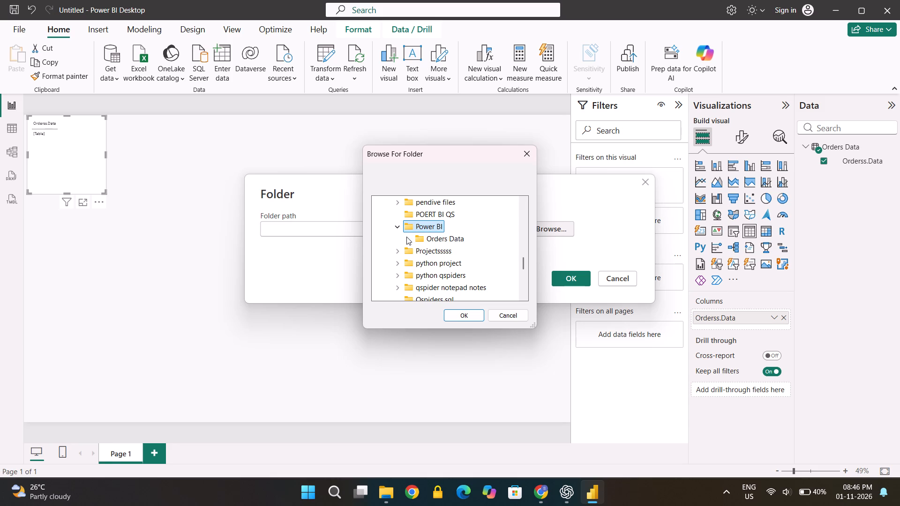
left_click(439, 253)
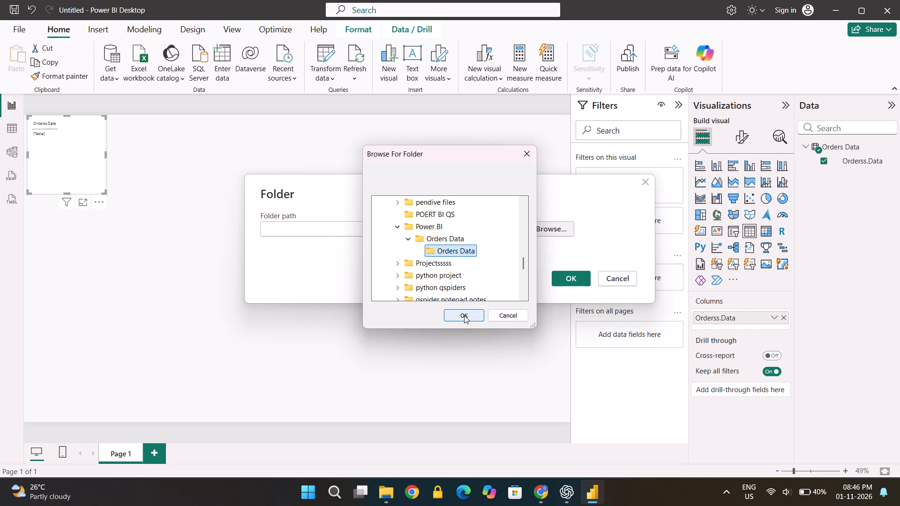
left_click(464, 315)
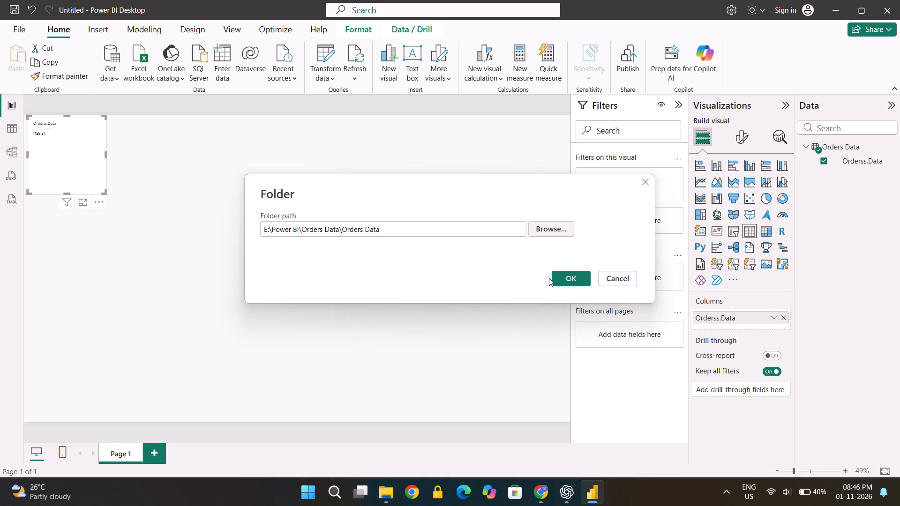
Connect to the chosen folder and open its file list in Power Query for transformation.
left_click(566, 280)
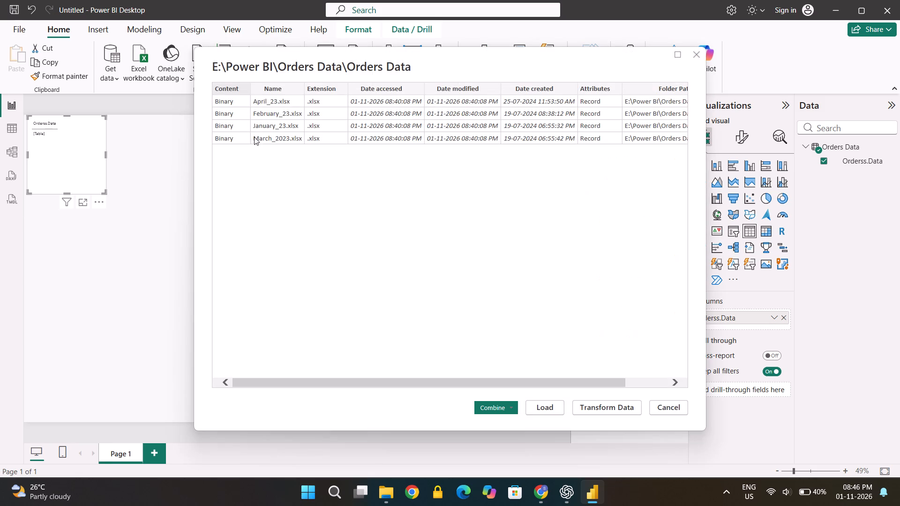
left_click(595, 404)
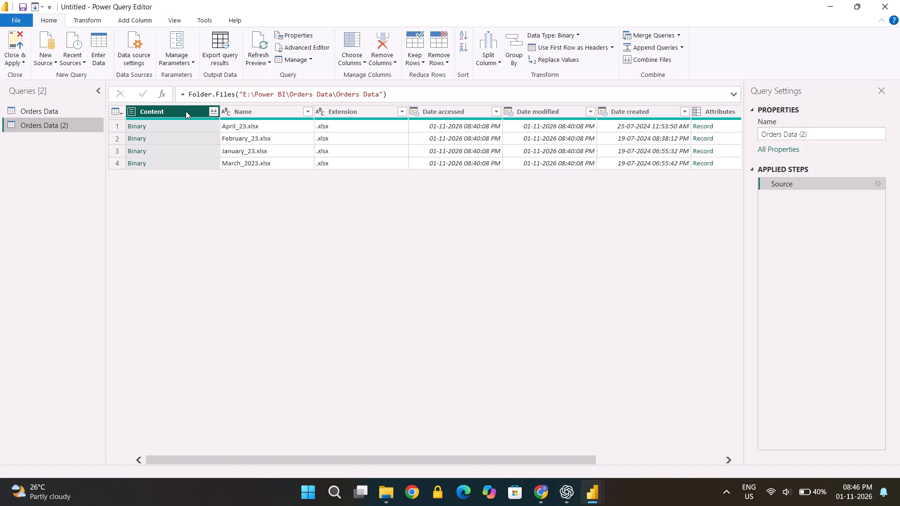
Remove all columns except Content from the new folder query.
right_click(186, 111)
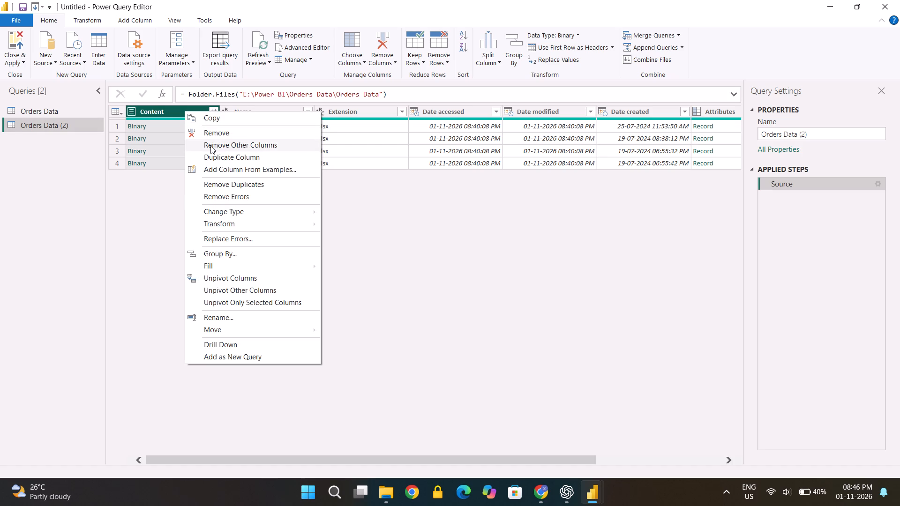
left_click(210, 146)
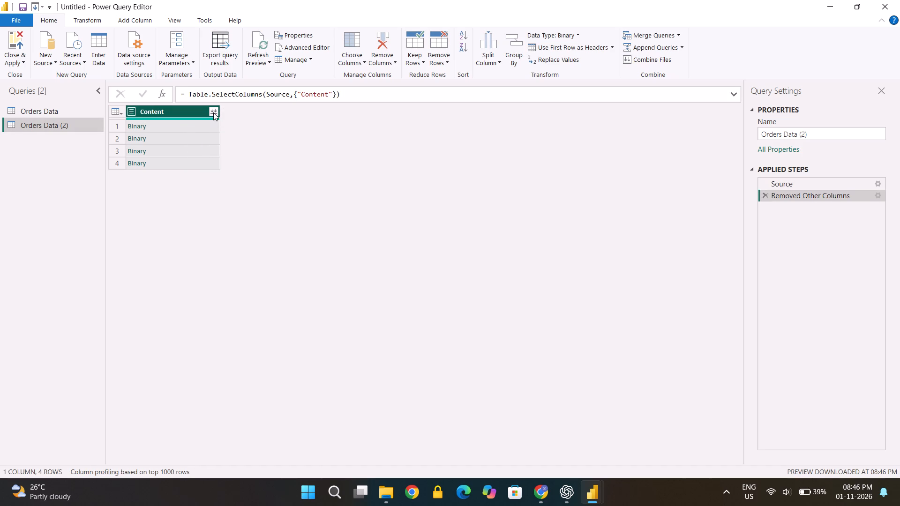
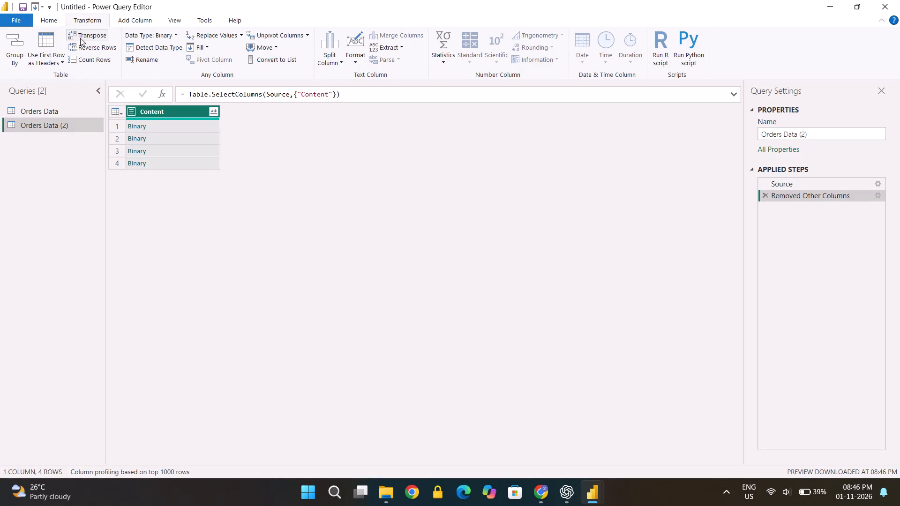
Add a custom column named Customss with the formula Excel.Workbook([Content]) to the Orders Data (2) query.
left_click(54, 22)
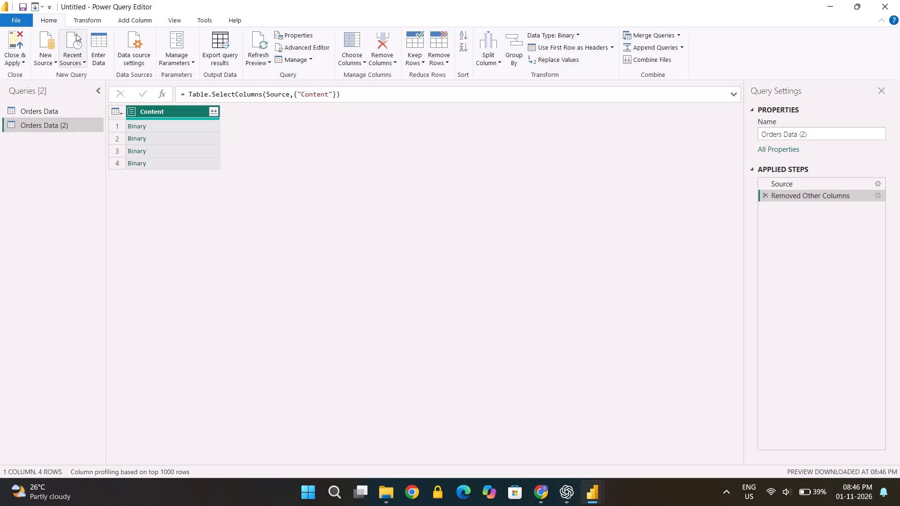
left_click(121, 18)
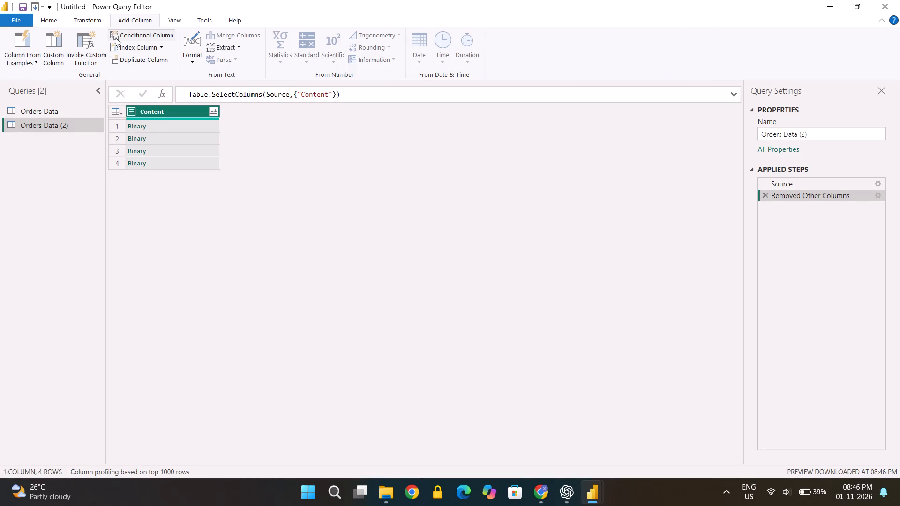
left_click(50, 56)
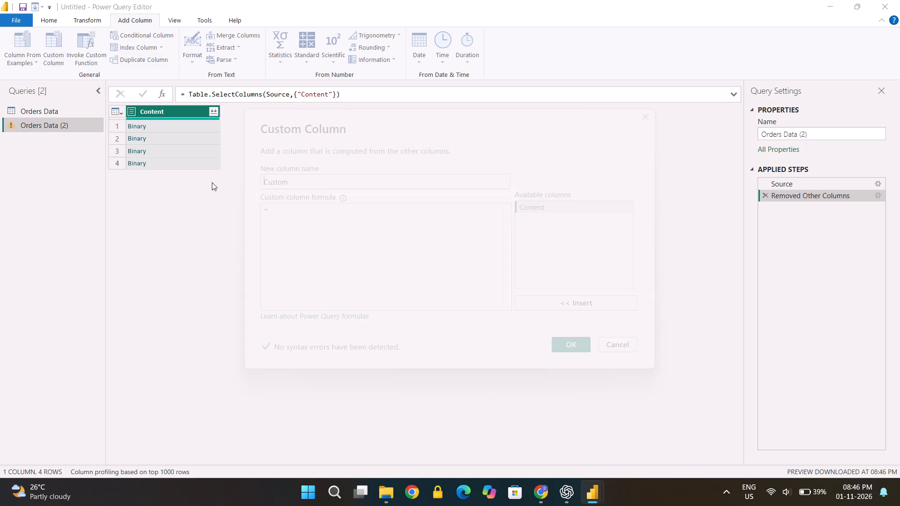
left_click(292, 184)
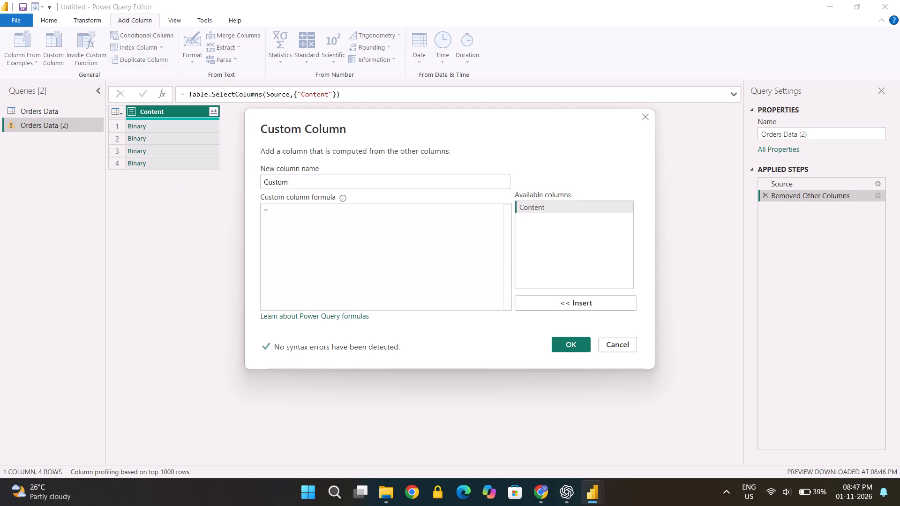
type("ss")
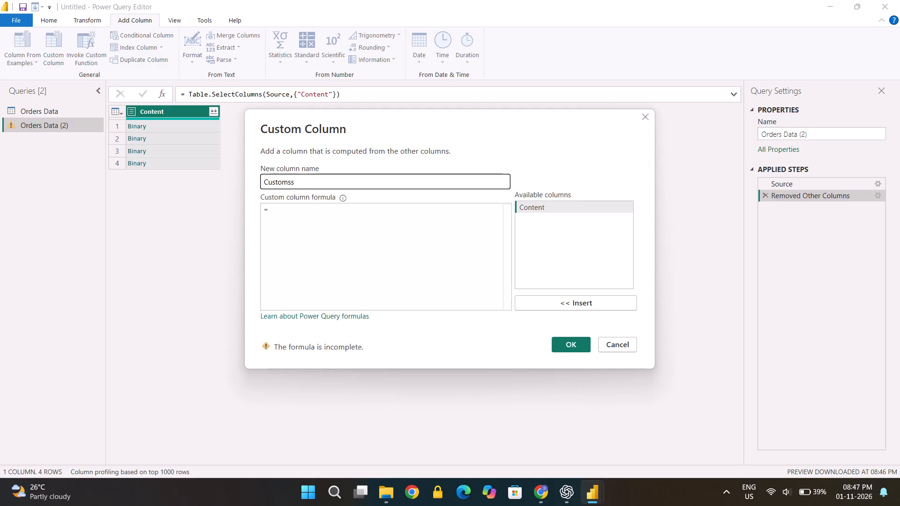
left_click(277, 208)
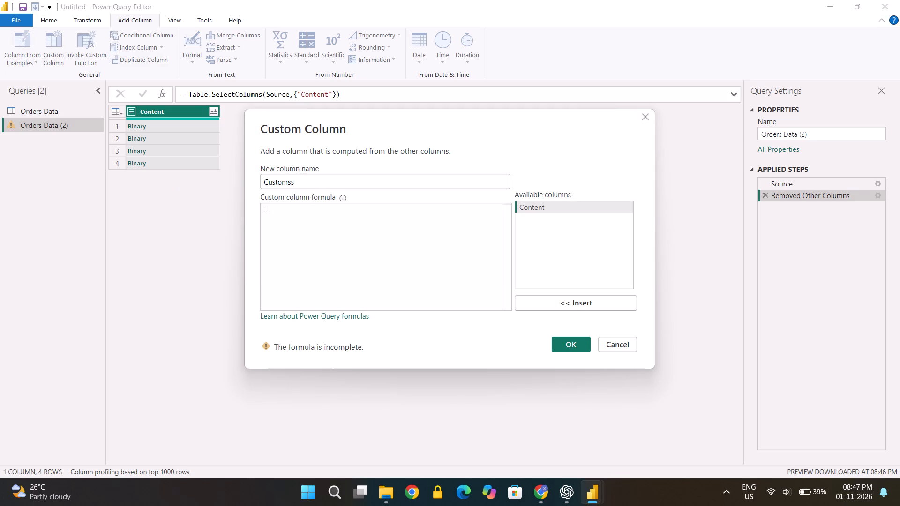
type("ex")
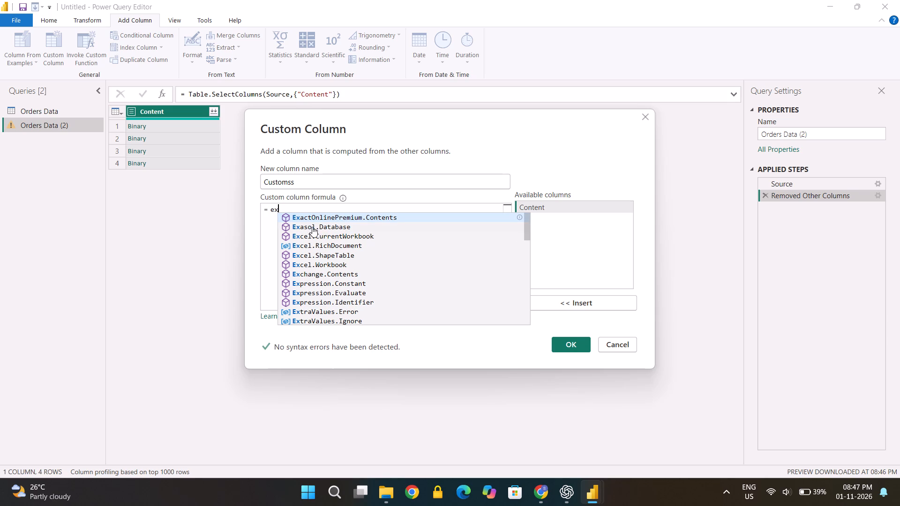
left_click(315, 266)
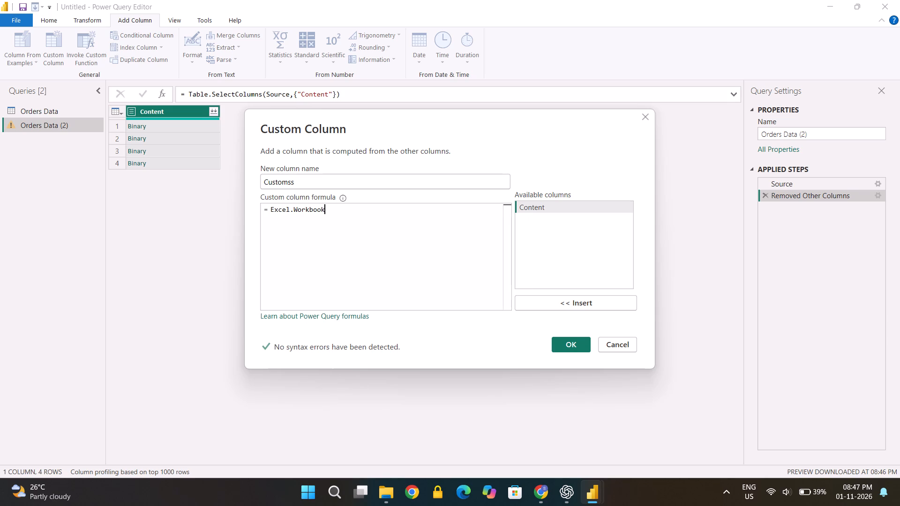
key("shift+parenleft")
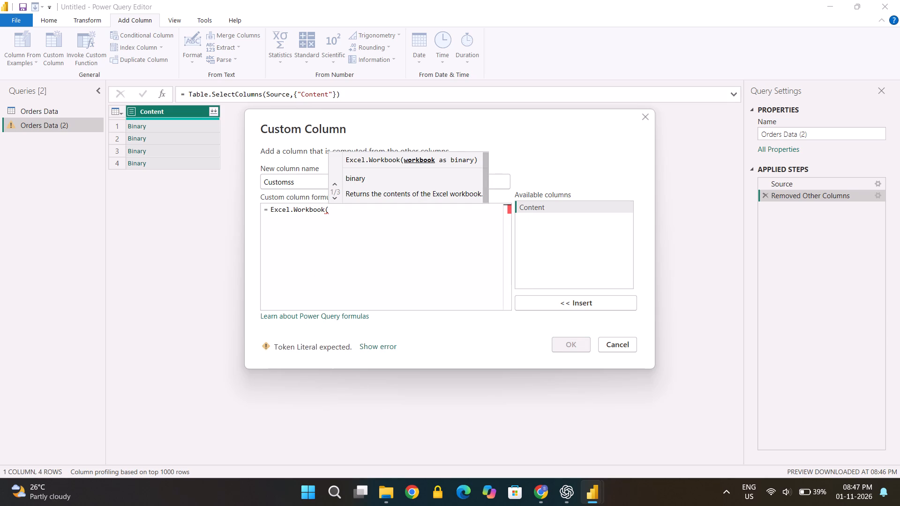
key("bracketleft")
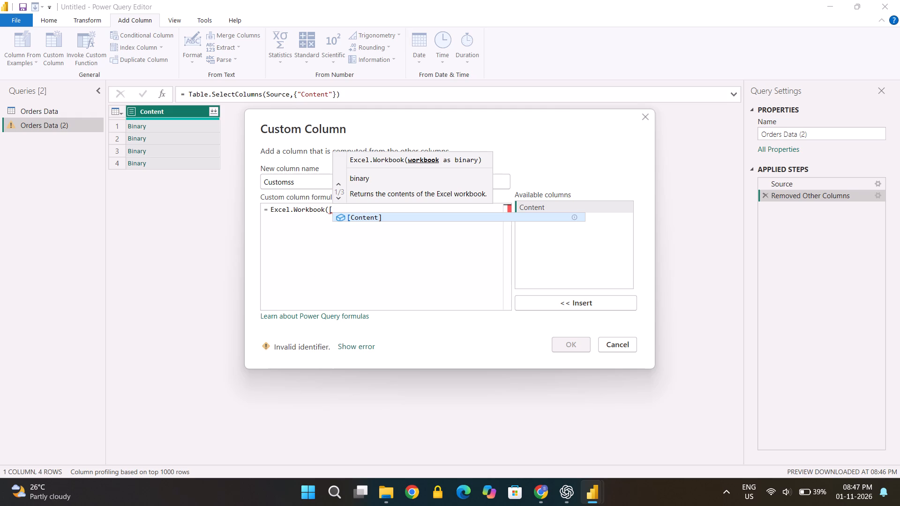
key("Tab")
key("shift+parenright")
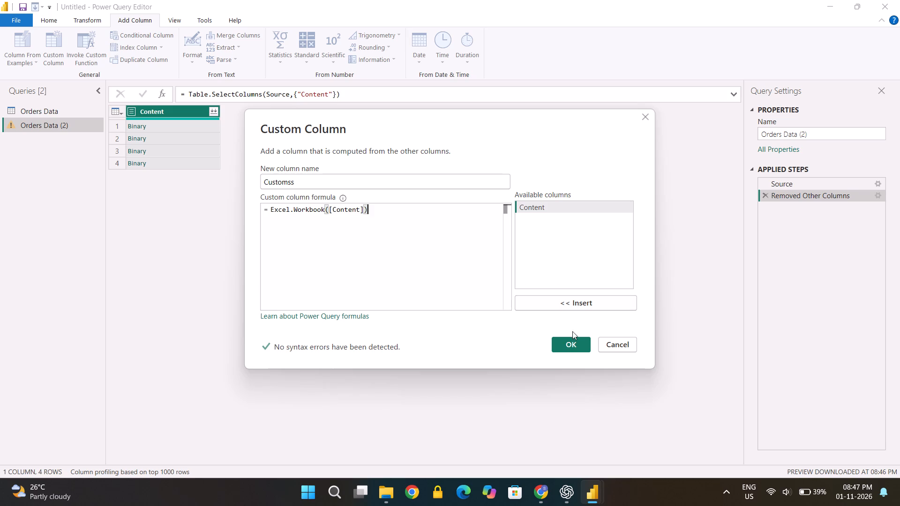
left_click(567, 345)
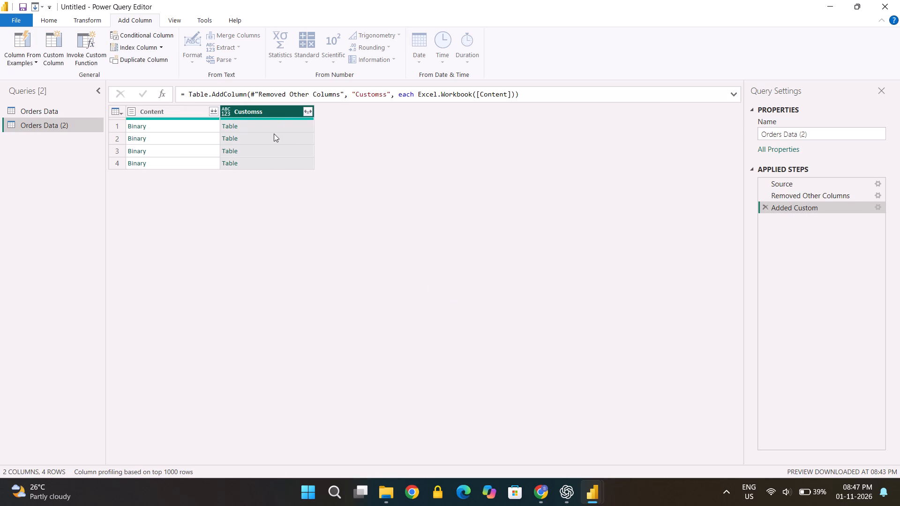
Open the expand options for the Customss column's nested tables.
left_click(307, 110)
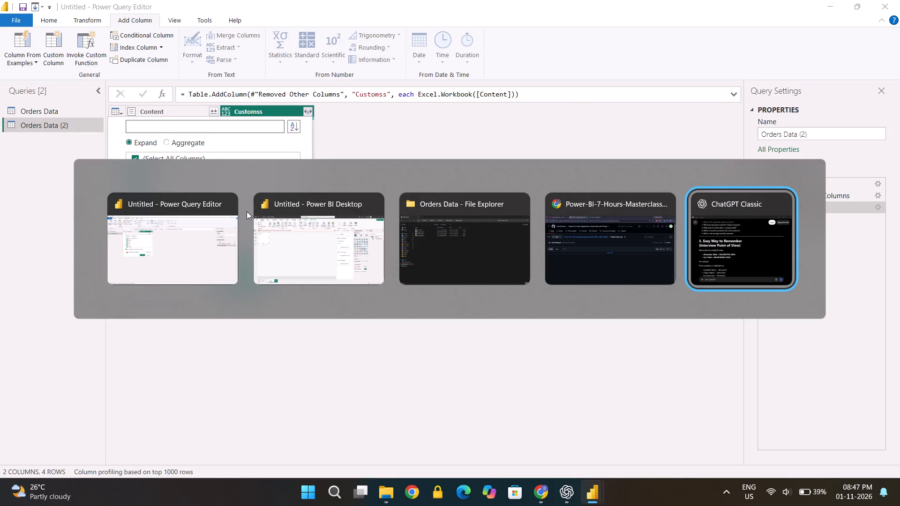
Switch to the Power BI course video in Chrome, play it full screen and rewind it to about 42:18.
left_click(54, 7)
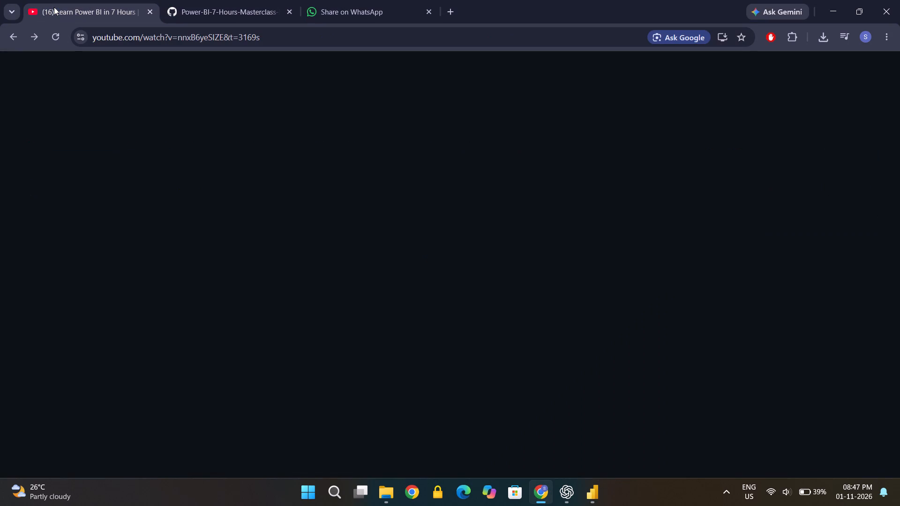
scroll(210, 263, "up", 5)
left_click(210, 263)
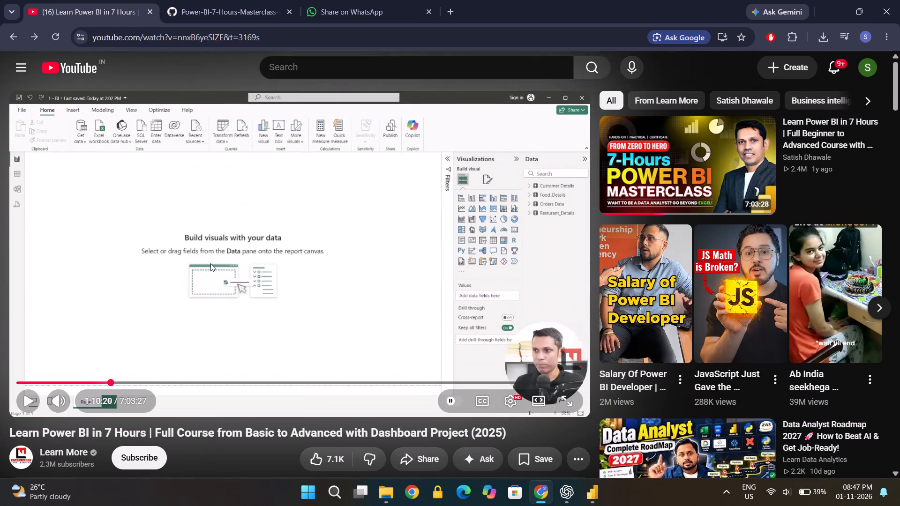
double_click(210, 263)
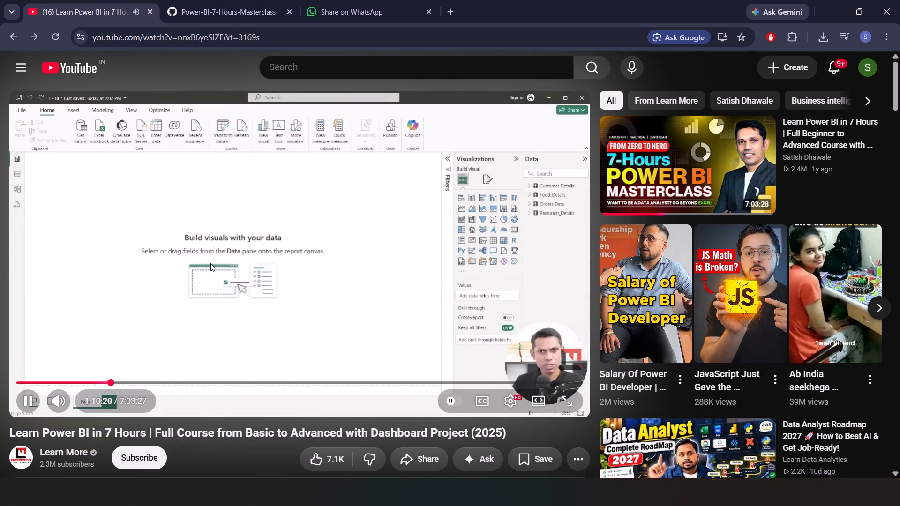
key("Left")
key("Left")
key("Left")
key("Left")
key("Left")
key("Left")
key("Left")
key("Left")
key("Left")
key("Left")
key("Left")
key("Left")
key("Left")
key("Left")
key("Left")
key("Left")
key("Left")
key("Left")
key("Left")
key("Left")
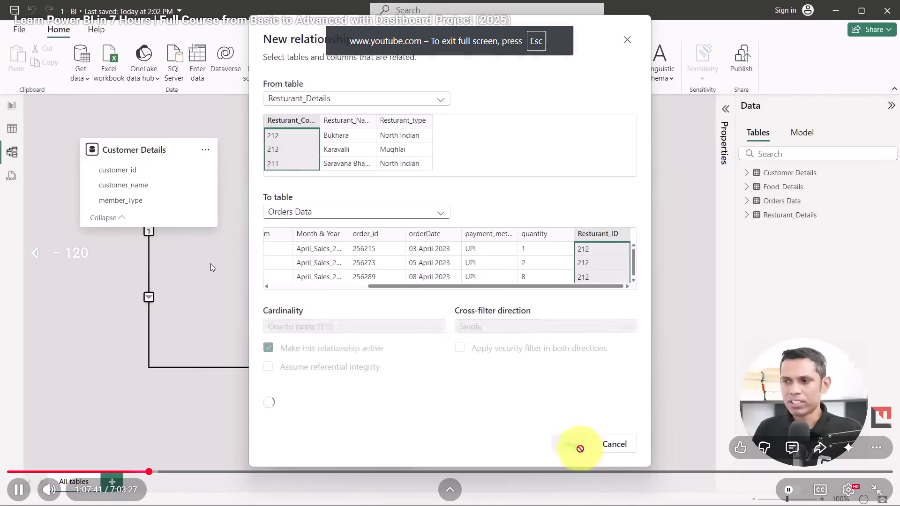
key("Left")
key("Left")
key("Left")
key("Left")
key("Left")
key("Left")
key("Left")
key("Left")
key("Left")
key("Left")
key("Left")
key("Left")
key("Left")
key("Left")
key("Left")
key("Left")
key("Left")
key("Left")
key("Left")
key("Left")
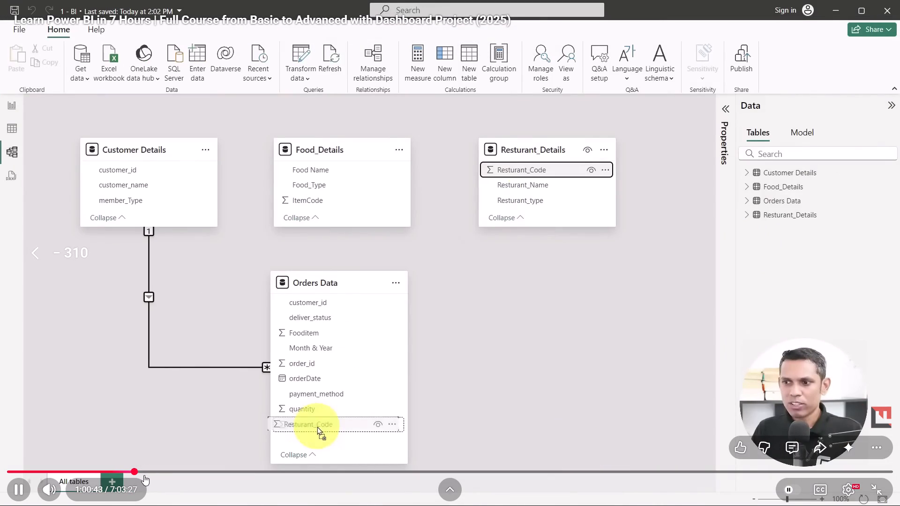
left_click(114, 469)
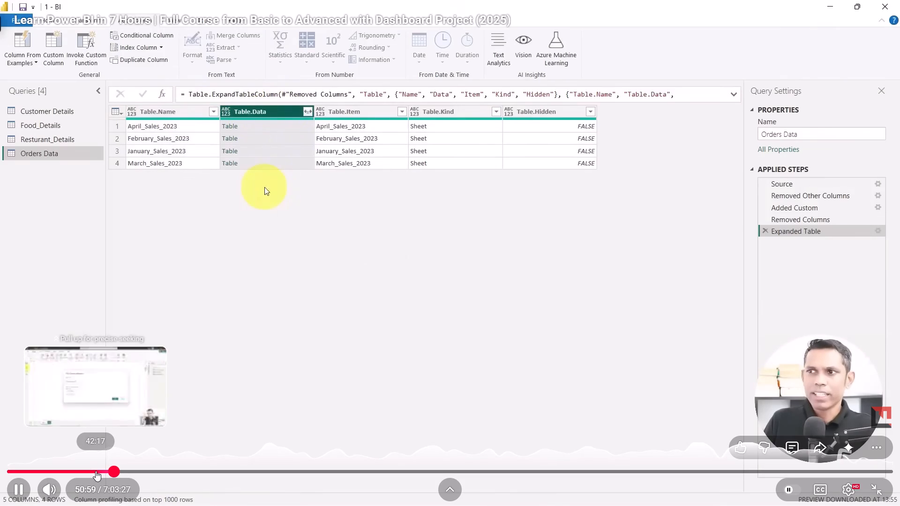
left_click(96, 471)
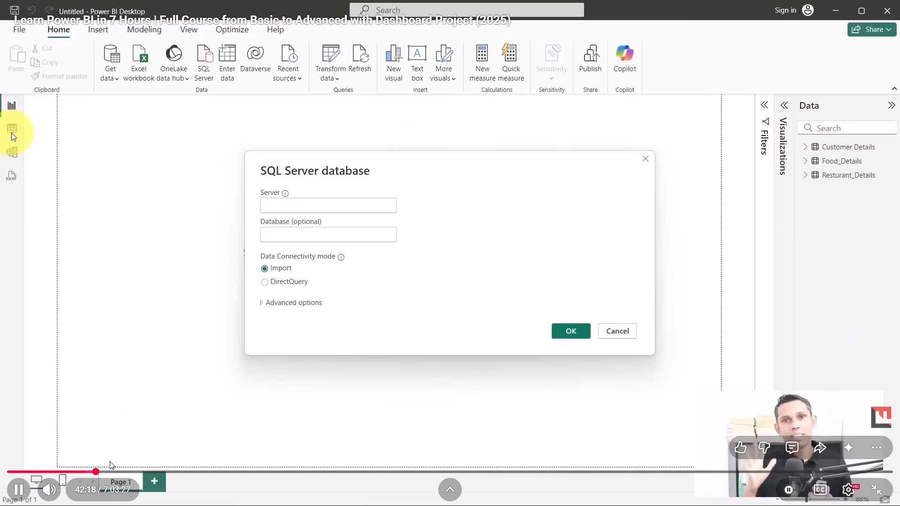
Skip forward through the video to review how the custom column is built and the Content column is handled, and pause at about 49:45.
key("Right")
key("Right")
key("Right")
key("Right")
key("Right")
key("Right")
key("Right")
key("Right")
key("Right")
key("Right")
key("Right")
key("Right")
key("Right")
key("Right")
key("Right")
key("Right")
key("Right")
key("Right")
key("Right")
key("Right")
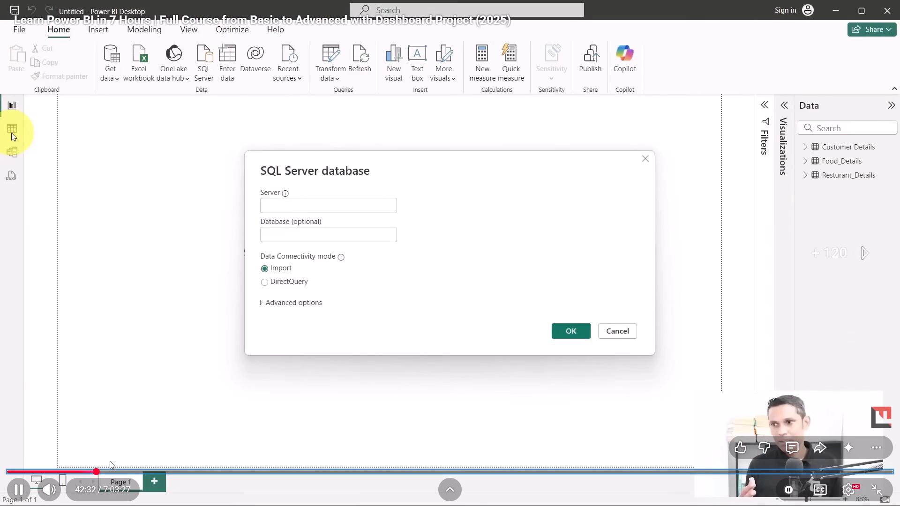
key("Right")
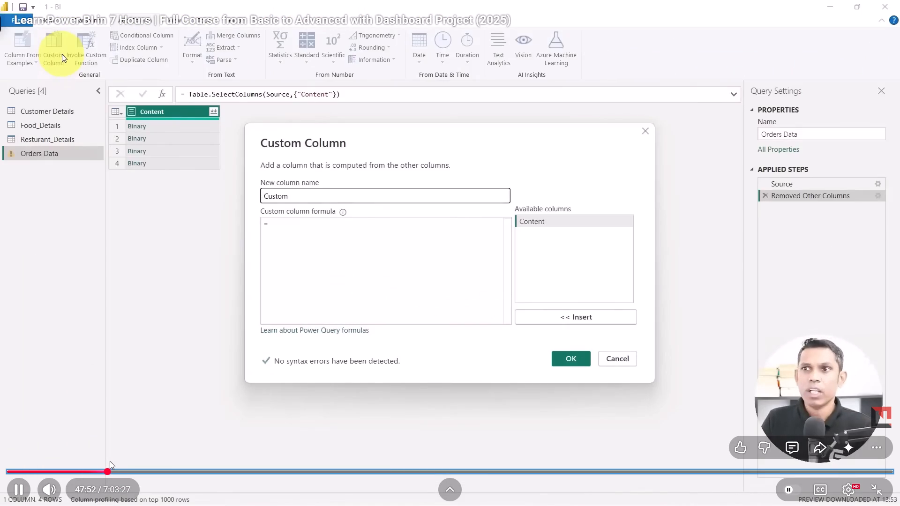
key("Right")
key("Right")
key("Right")
key("Right")
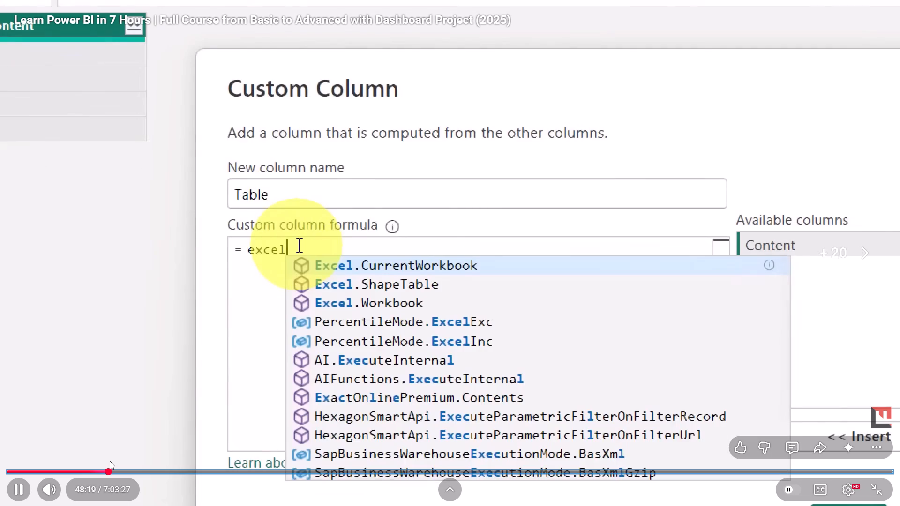
key("Right")
key("Right")
key("Right")
key("Right")
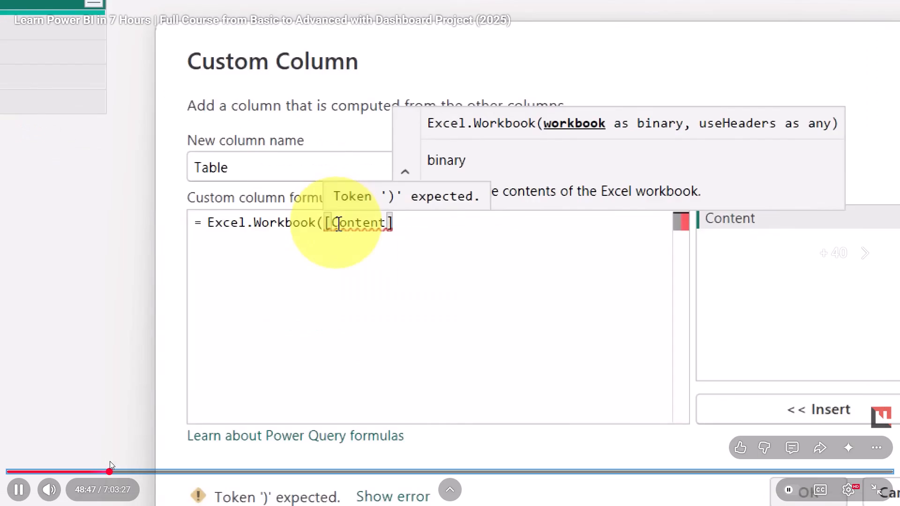
key("Left")
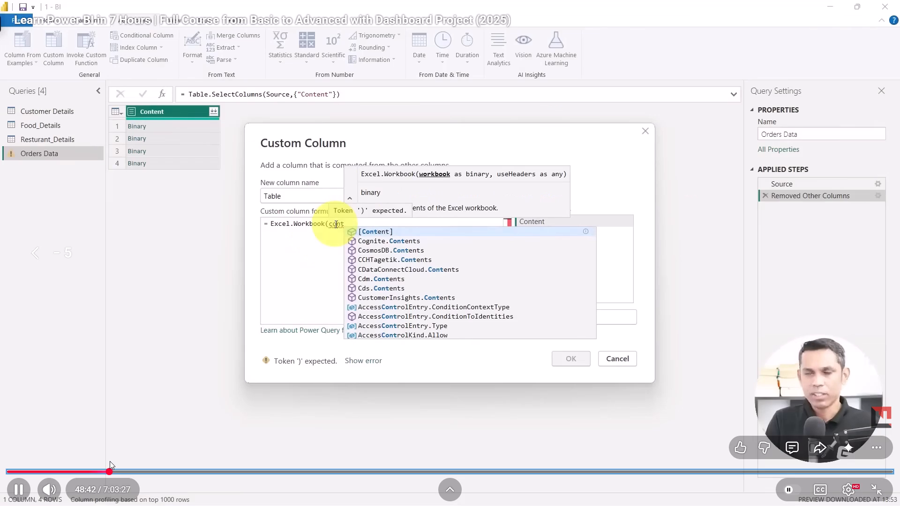
key("Right")
key("Right")
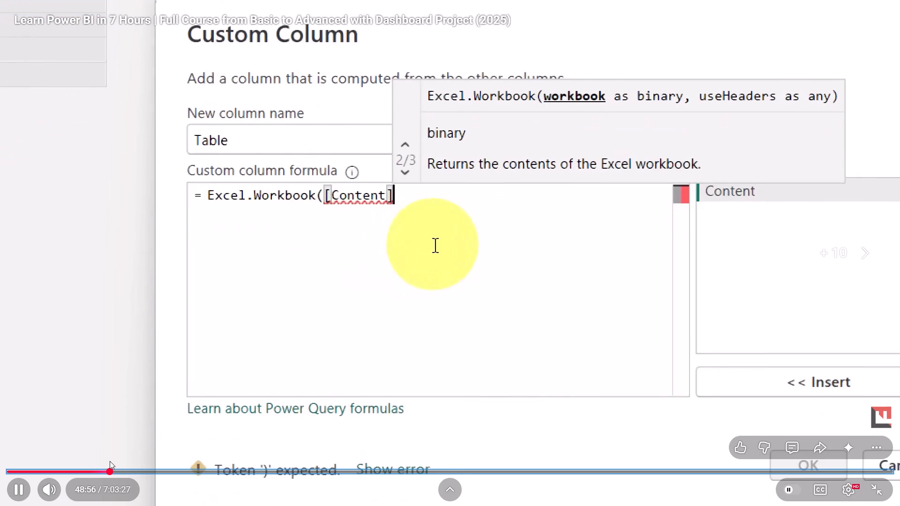
key("Right")
key("Right")
key("Right")
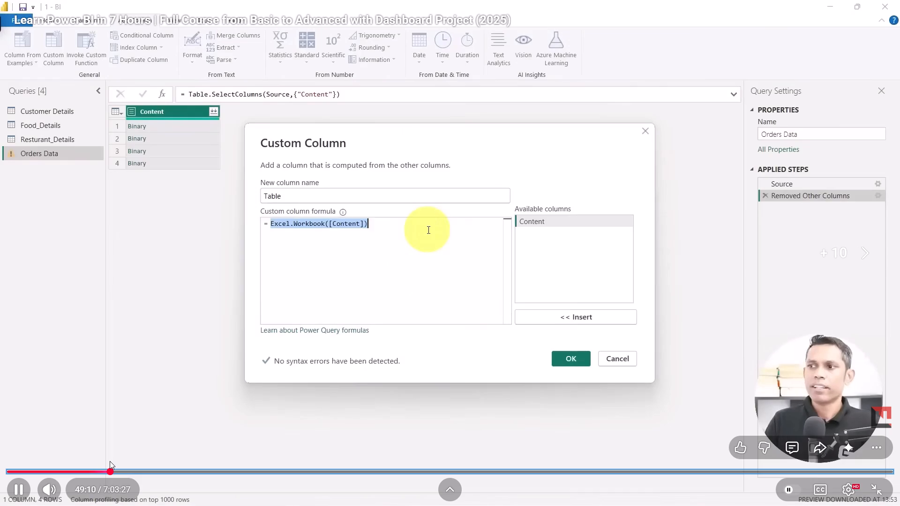
key("Right")
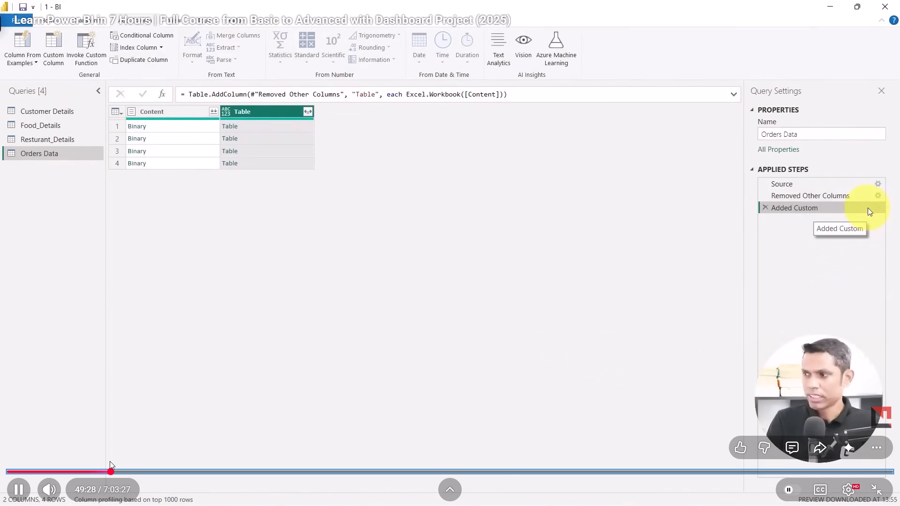
key("Right")
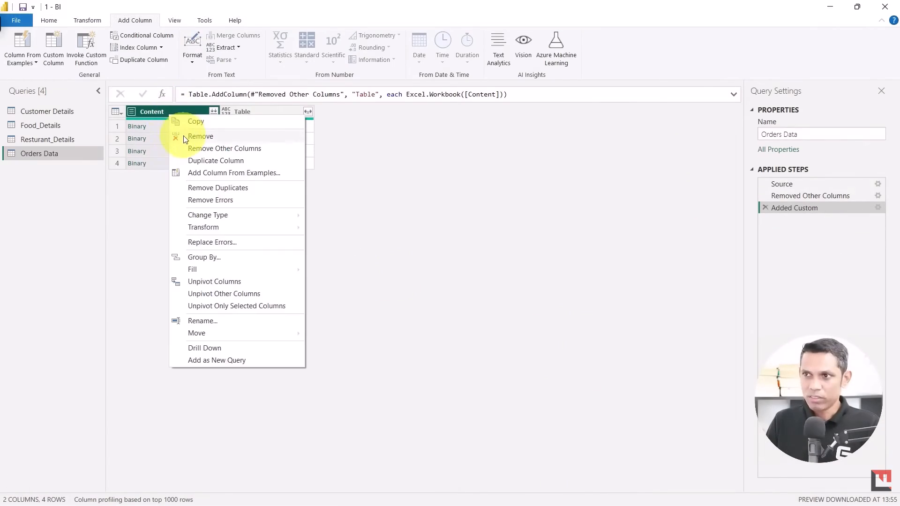
key("space")
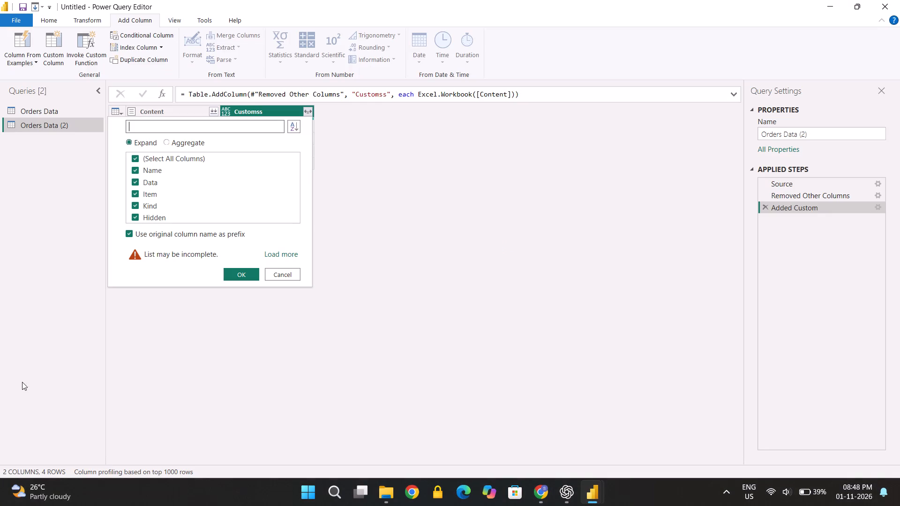
Back in Power Query, dismiss the expand options and remove the Content column from Orders Data (2).
left_click(276, 274)
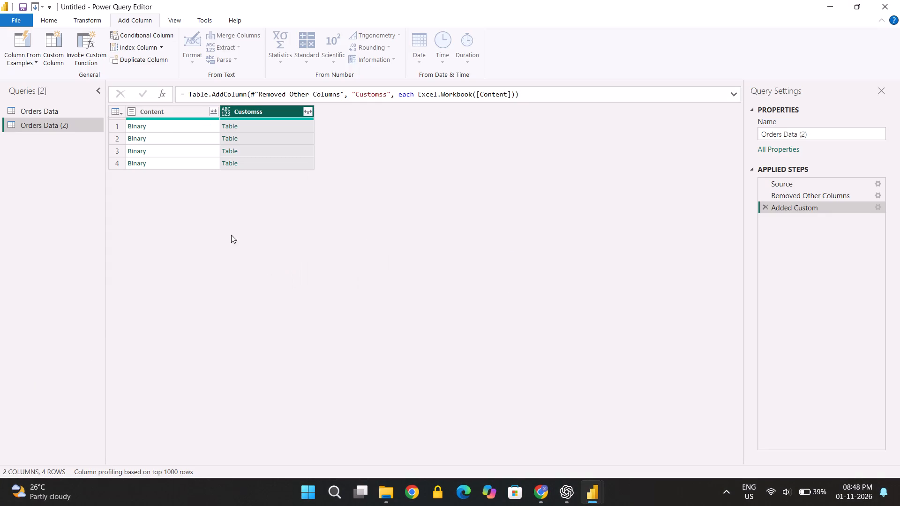
right_click(212, 111)
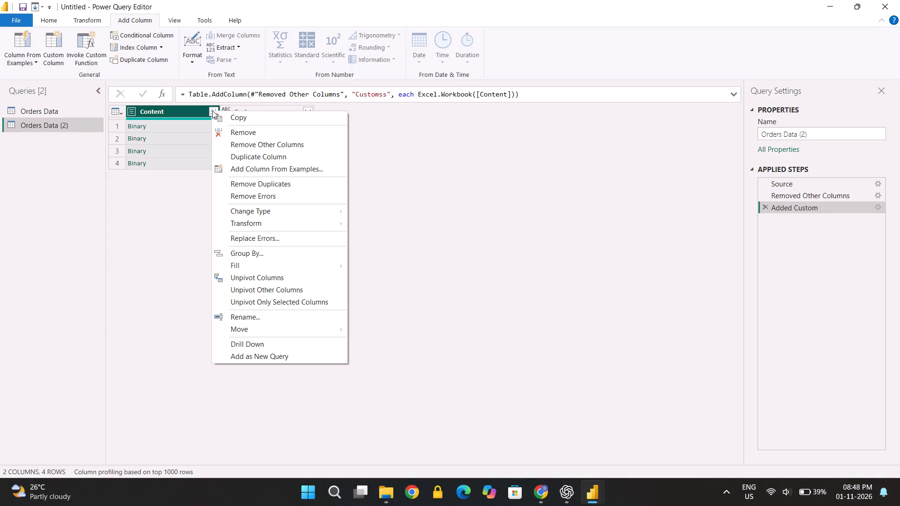
left_click(235, 134)
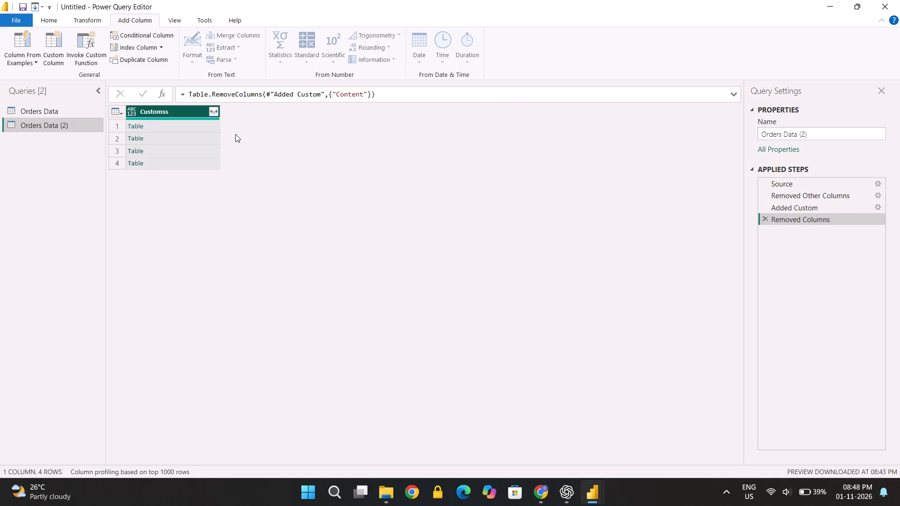
Resume the course video in Chrome and skip ahead to check what follows the Content column's removal.
key("space")
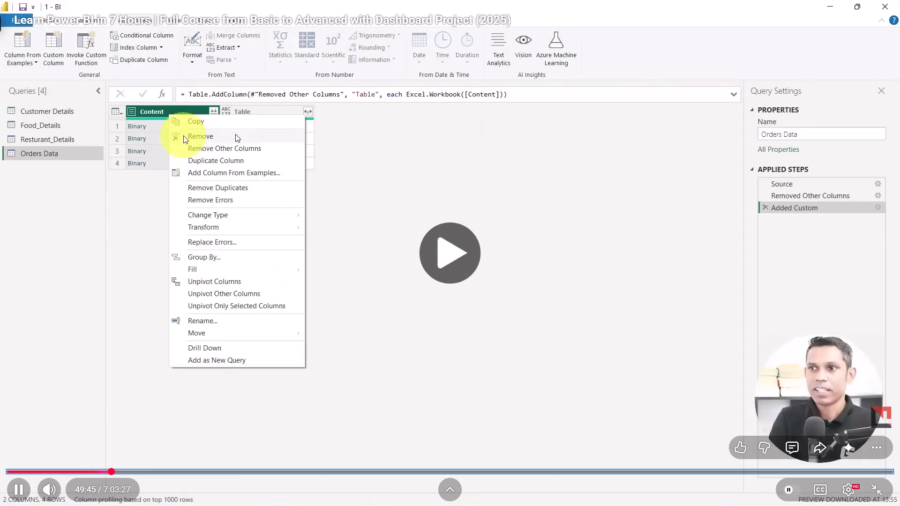
key("Right")
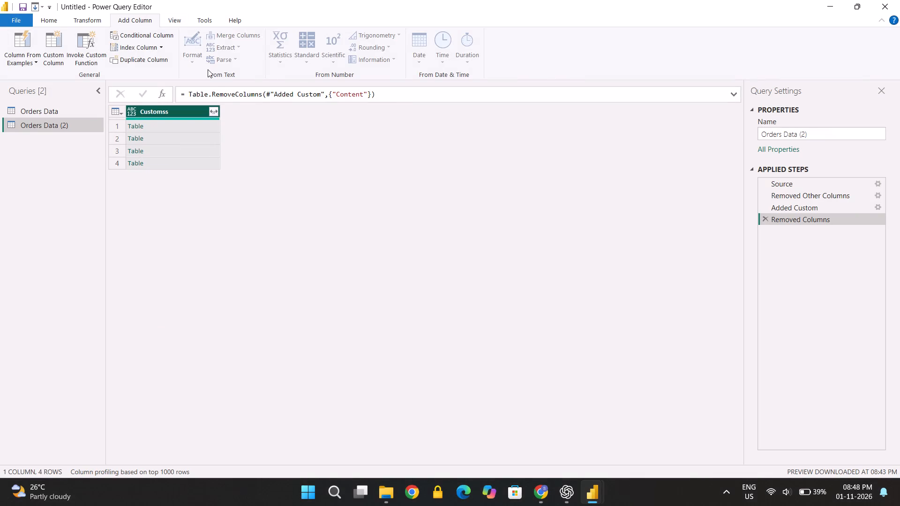
Expand the Customss column into Name, Data, Item, Kind and Hidden with the original name as prefix, checking against the course video in Chrome.
left_click(212, 110)
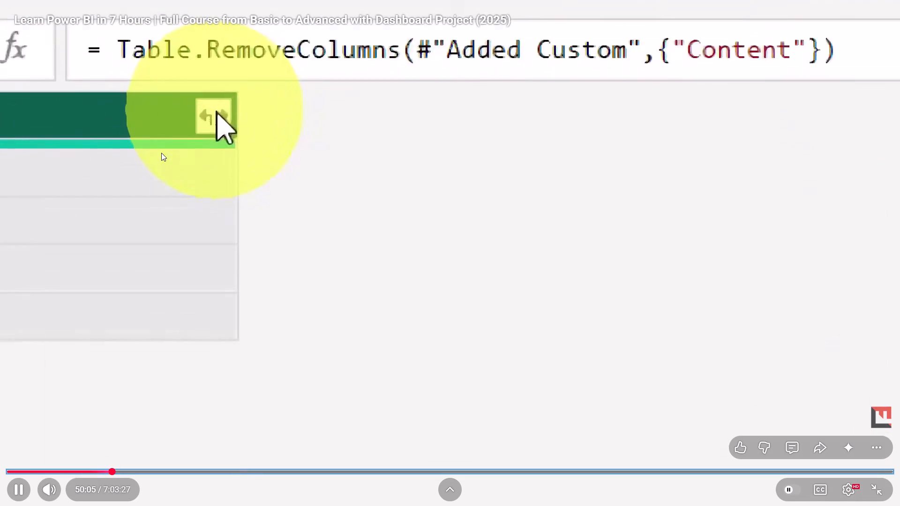
key("Right")
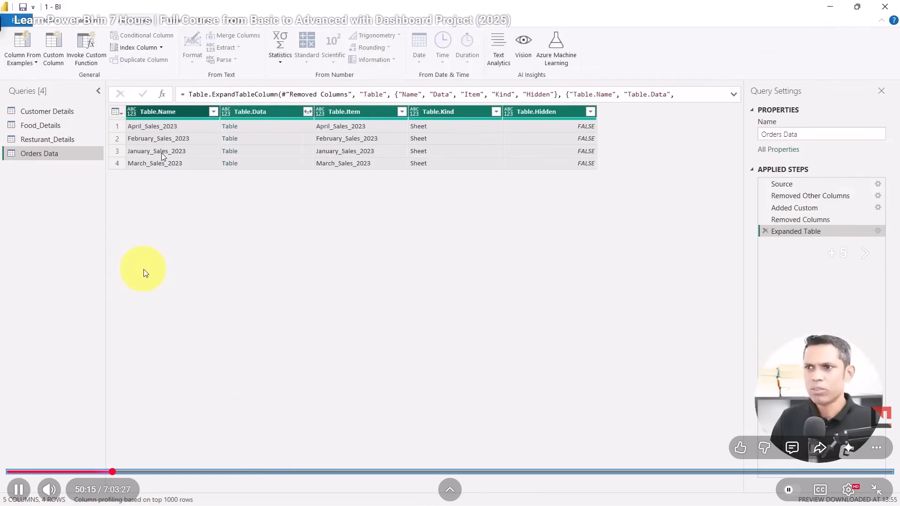
key("Left")
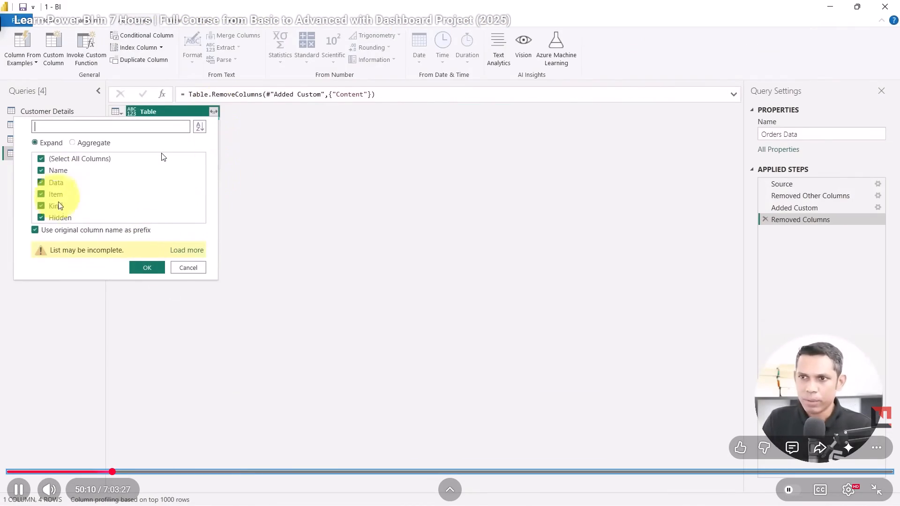
key("space")
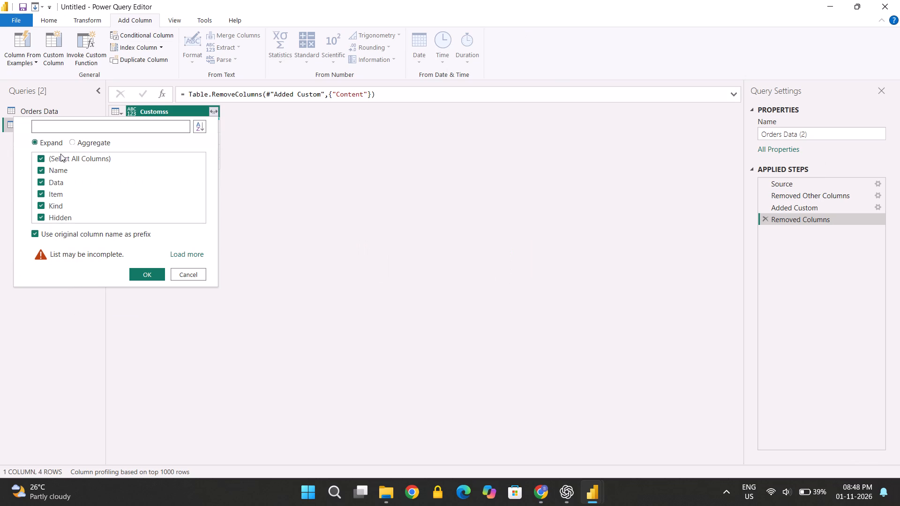
double_click(149, 269)
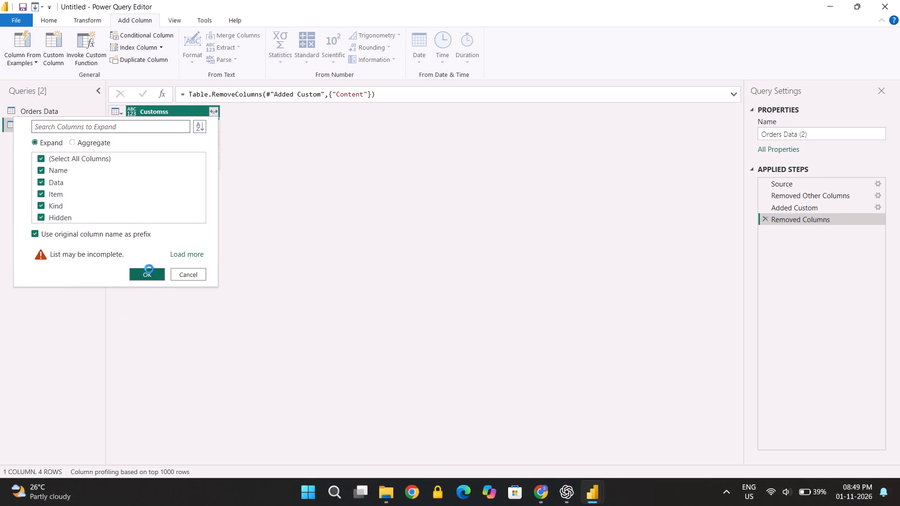
Resume the course video in Chrome and skip ahead to see which expanded columns are kept, pausing once the others are removed.
key("space")
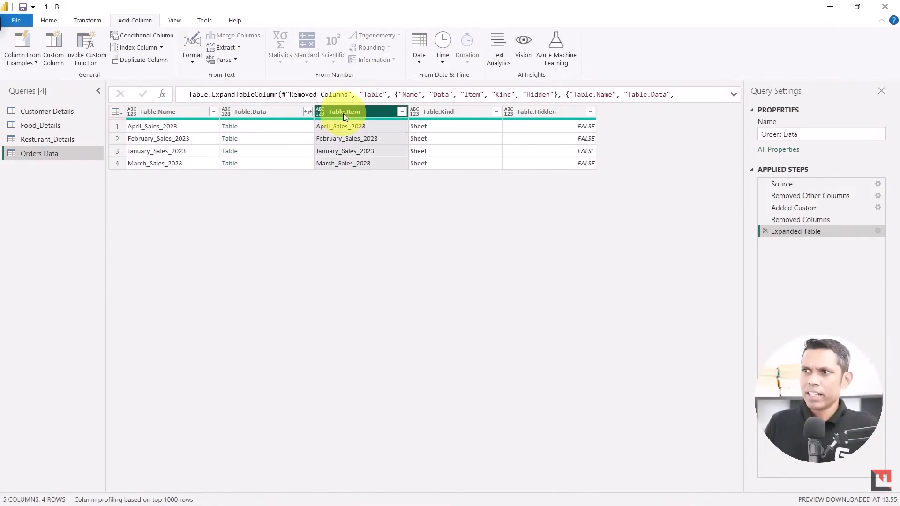
key("Right")
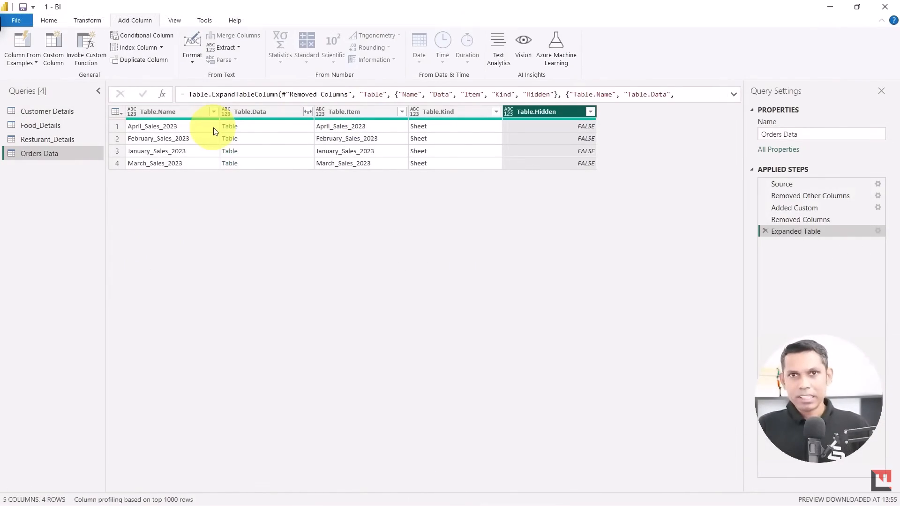
key("Right")
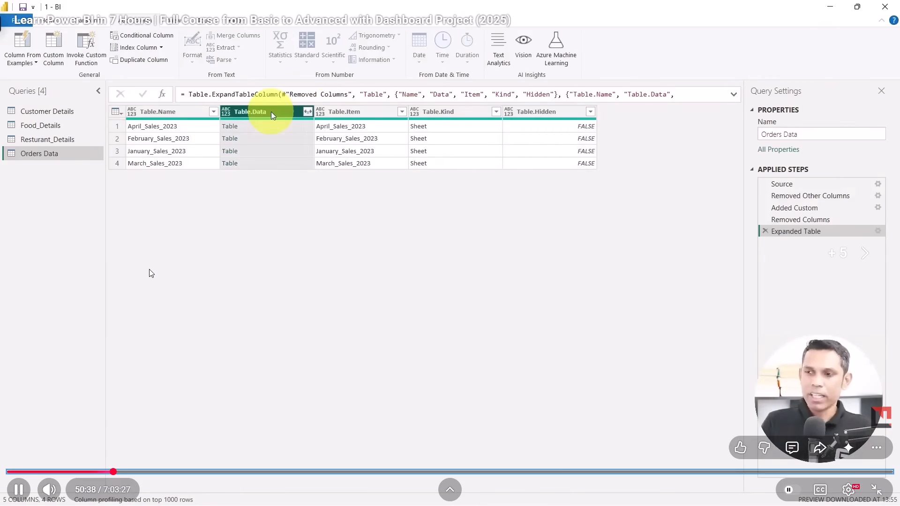
key("Right")
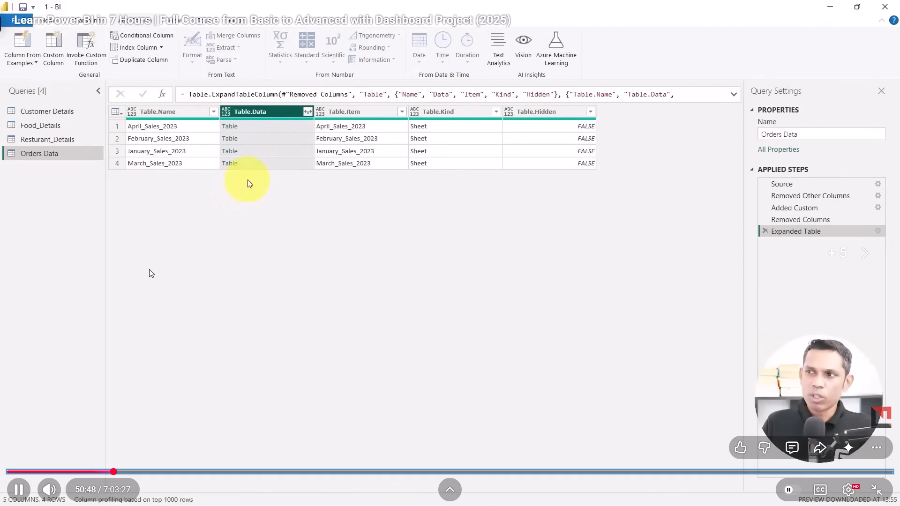
key("Right")
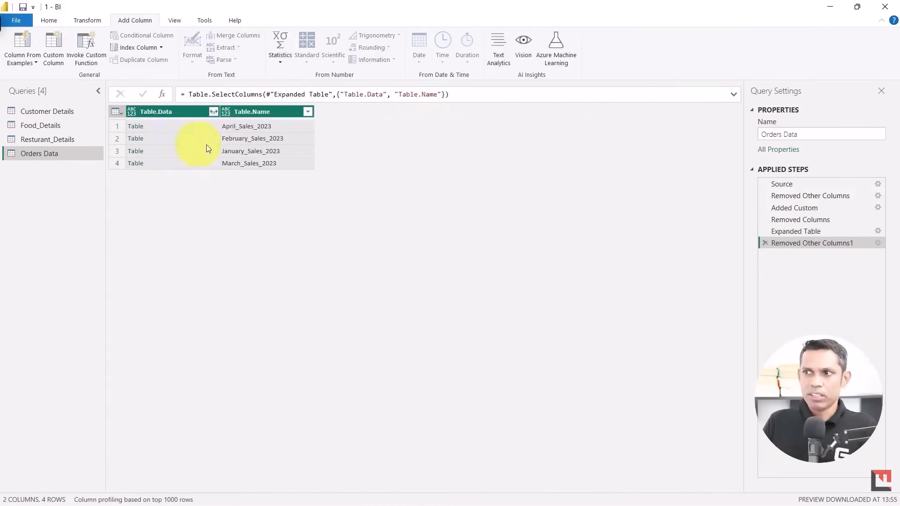
key("space")
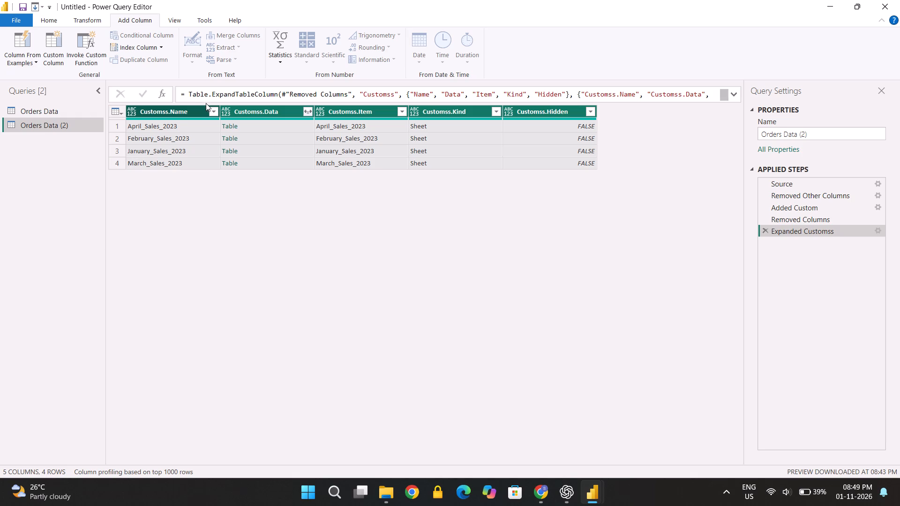
In Power Query, remove all columns of Orders Data (2) except Customss.Name and Customss.Data.
left_click(193, 109, "ctrl")
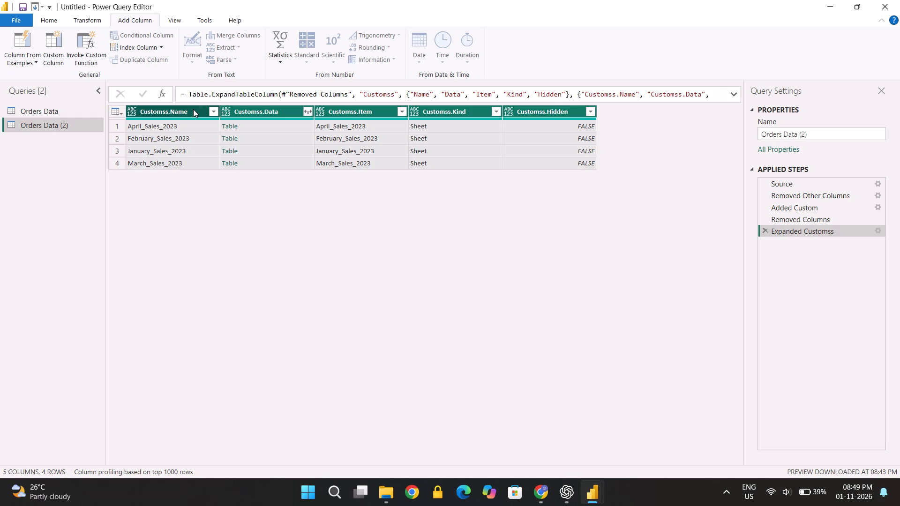
left_click(193, 109)
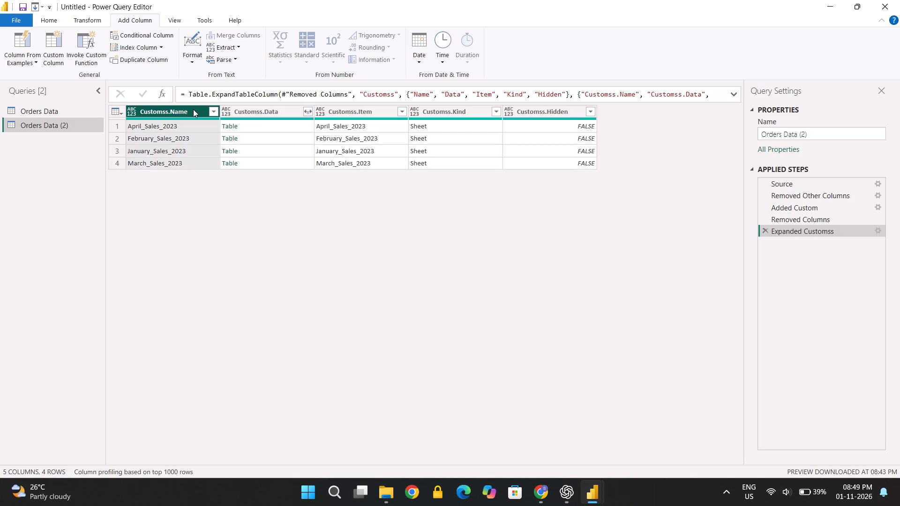
left_click(238, 108, "ctrl")
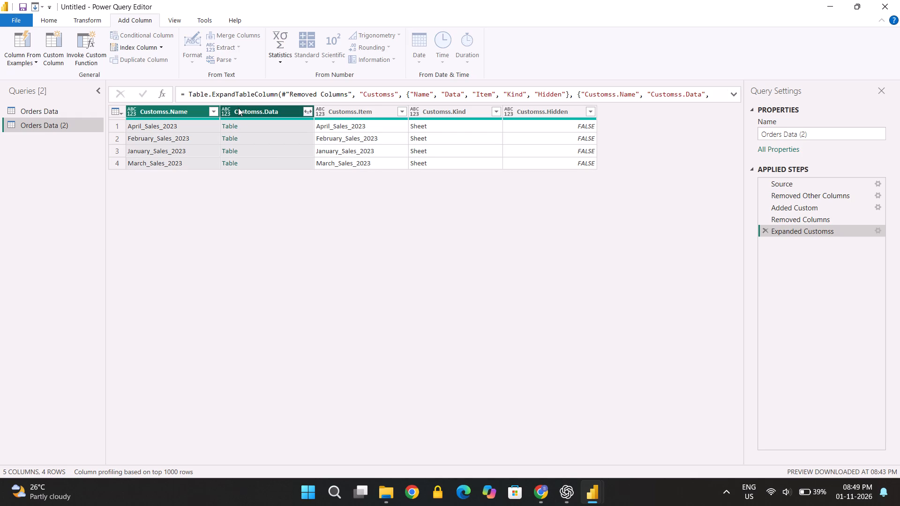
right_click(238, 108)
left_click(256, 140)
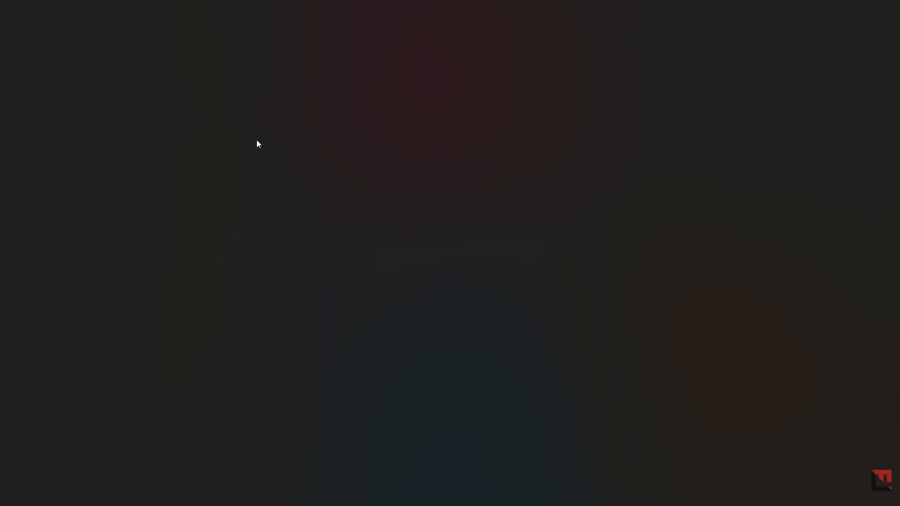
Resume the course video in Chrome and skip ahead to about 51:41, stepping back slightly to review how the Data column is expanded.
key("space")
key("Right")
key("Right")
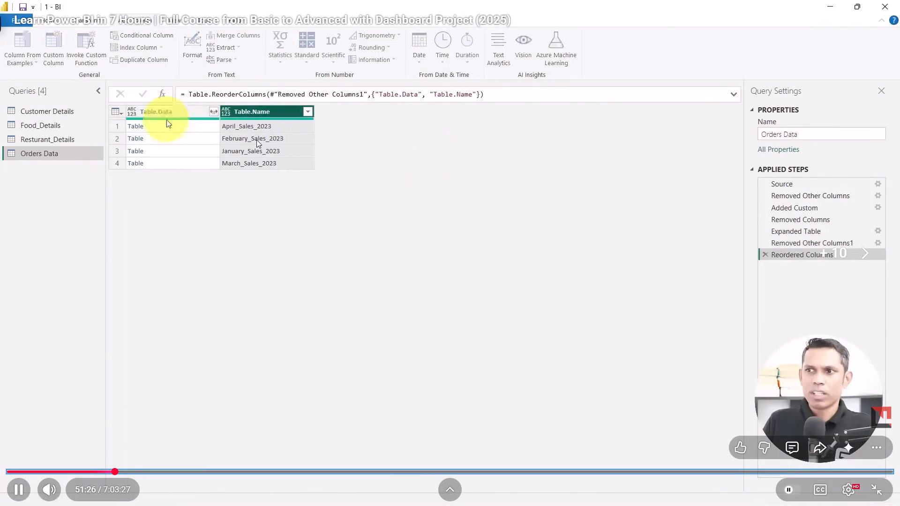
key("Right")
key("Right")
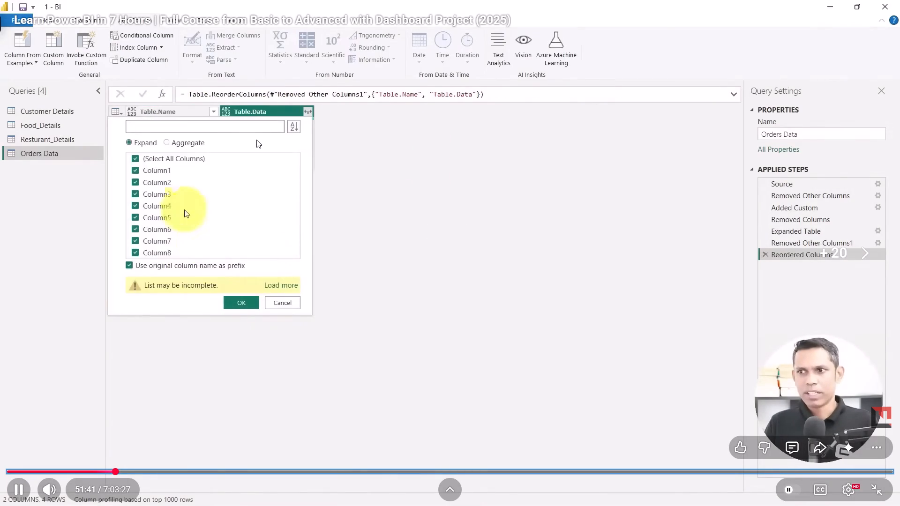
key("Left")
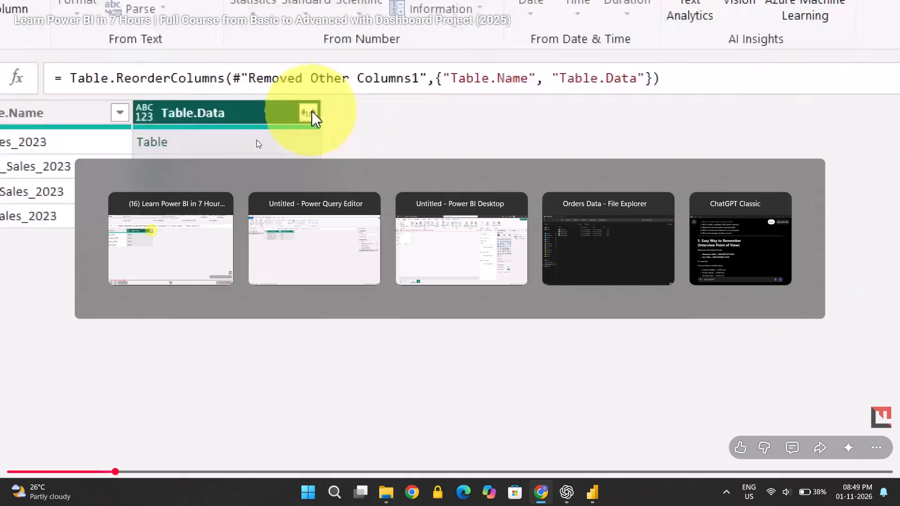
Back in Power Query, expand Customss.Data with all its columns selected and the original column name kept as prefix.
left_click(307, 112)
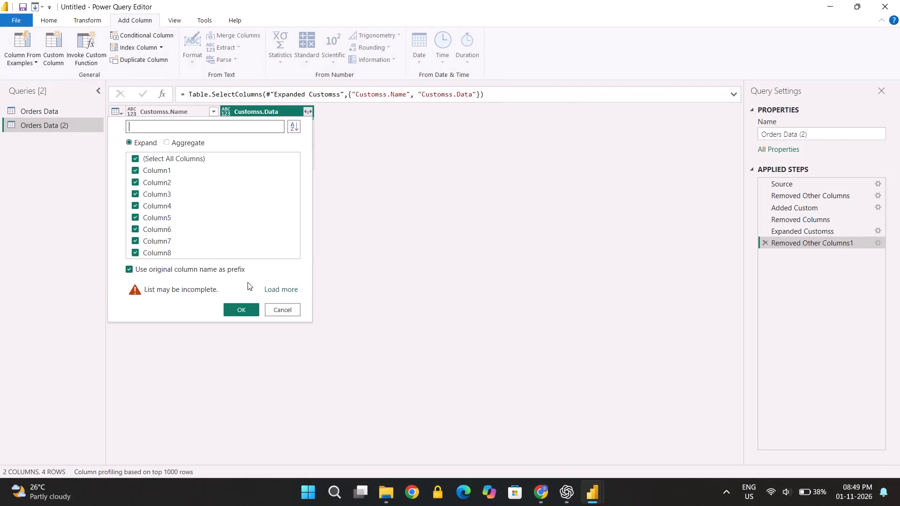
left_click(240, 309)
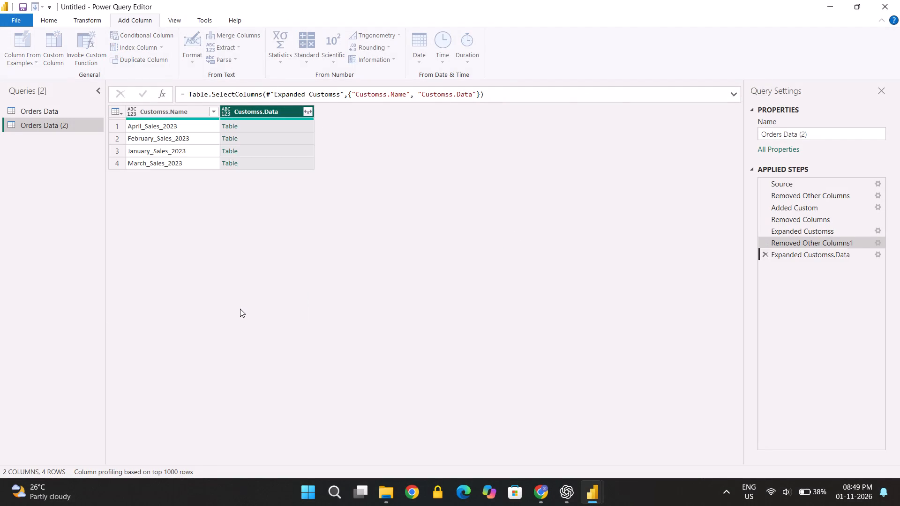
Look over the expanded rows and promote the first row of Orders Data (2) to column headers.
scroll(240, 309, "down", 8)
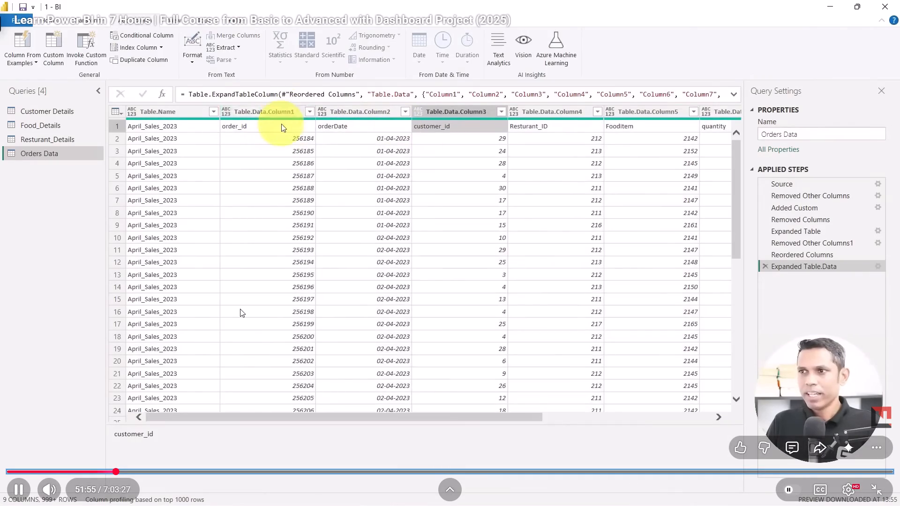
scroll(240, 309, "up", 4)
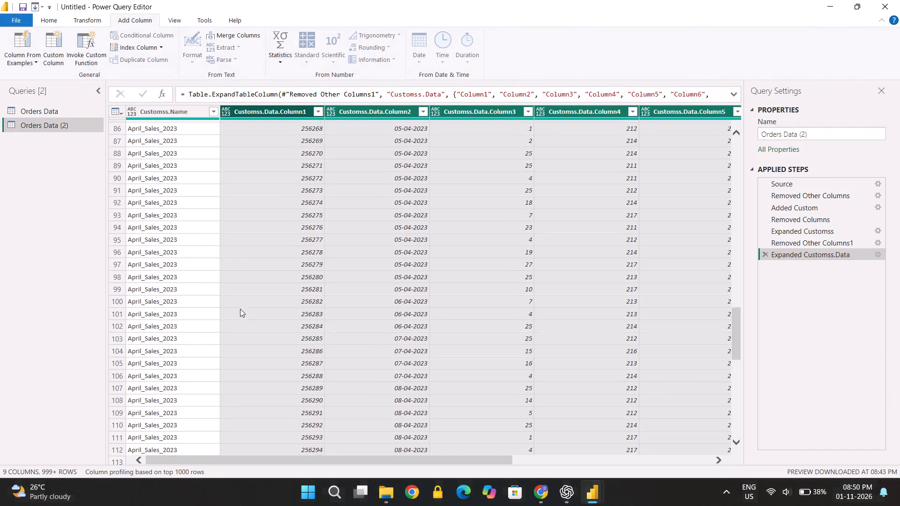
scroll(240, 309, "up", 20)
scroll(240, 309, "up", 2)
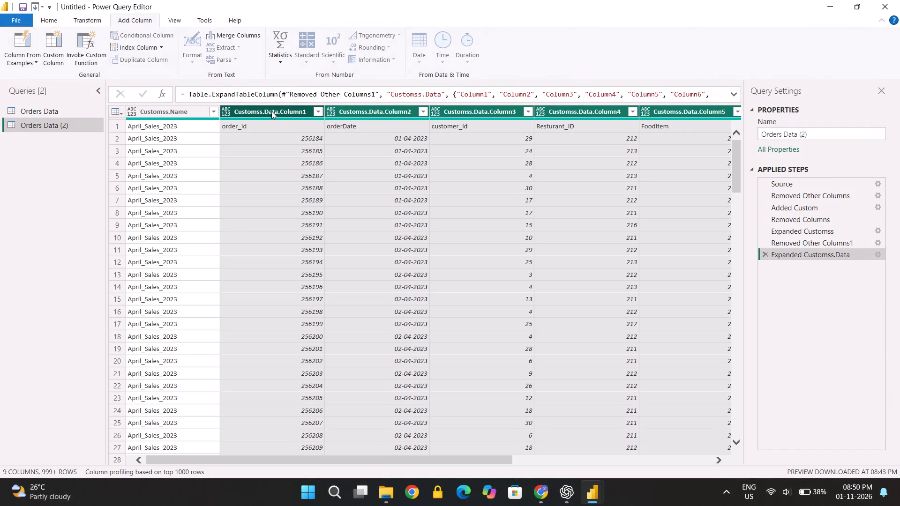
left_click(52, 16)
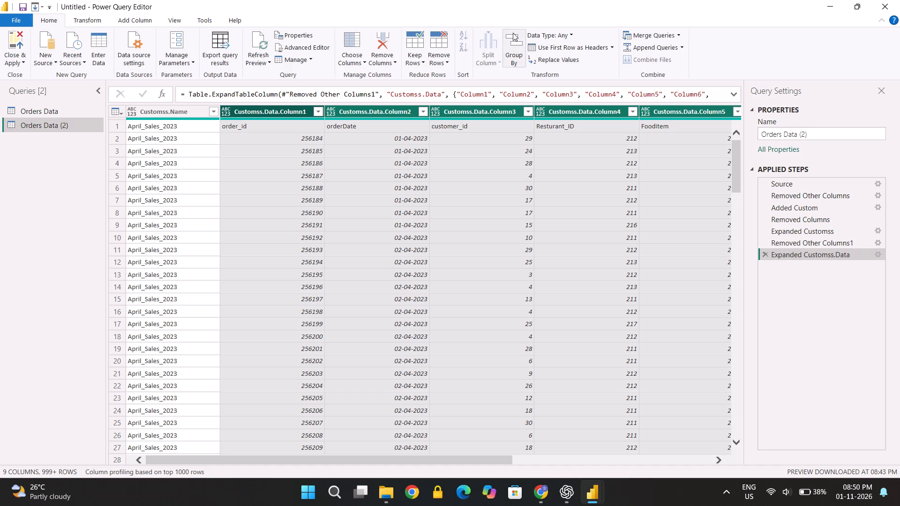
left_click(530, 47)
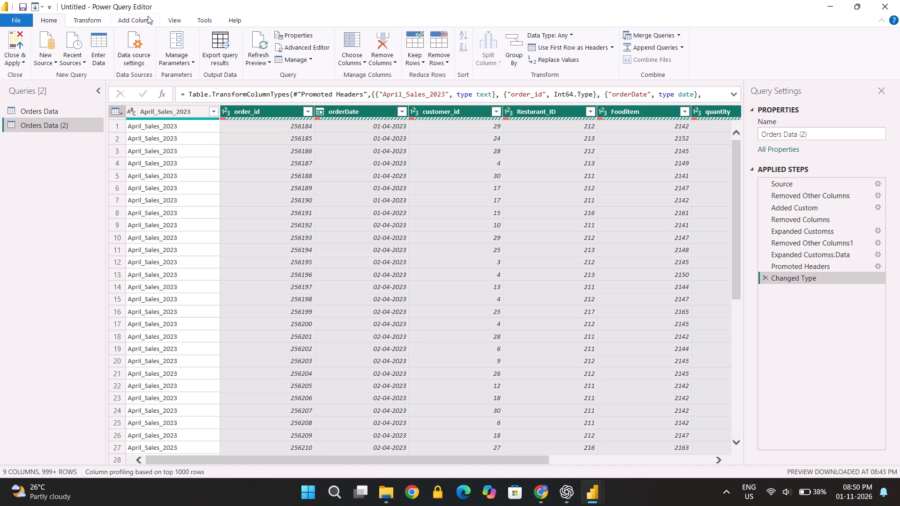
Turn on the column quality display for the data preview.
left_click(178, 18)
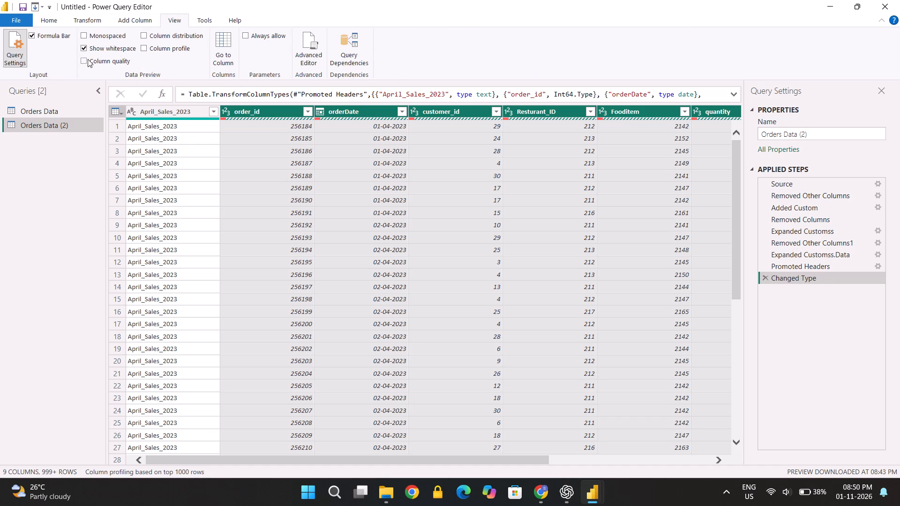
left_click(88, 59)
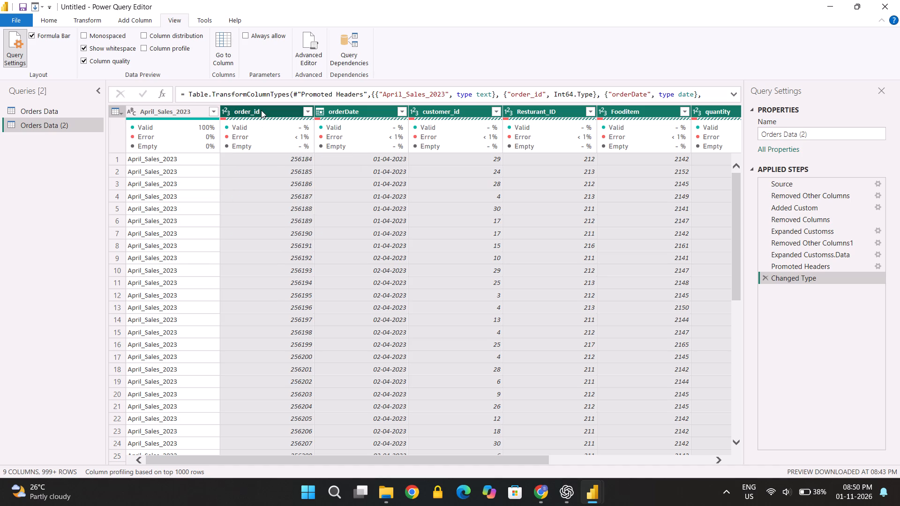
Remove the rows with errors in the selected columns from order_id through payment_method and look through the remaining rows.
right_click(261, 110)
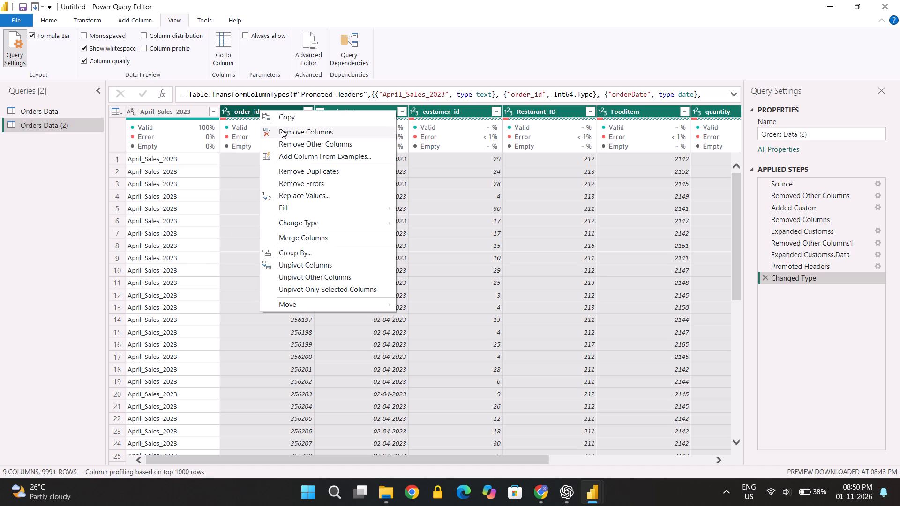
left_click(298, 181)
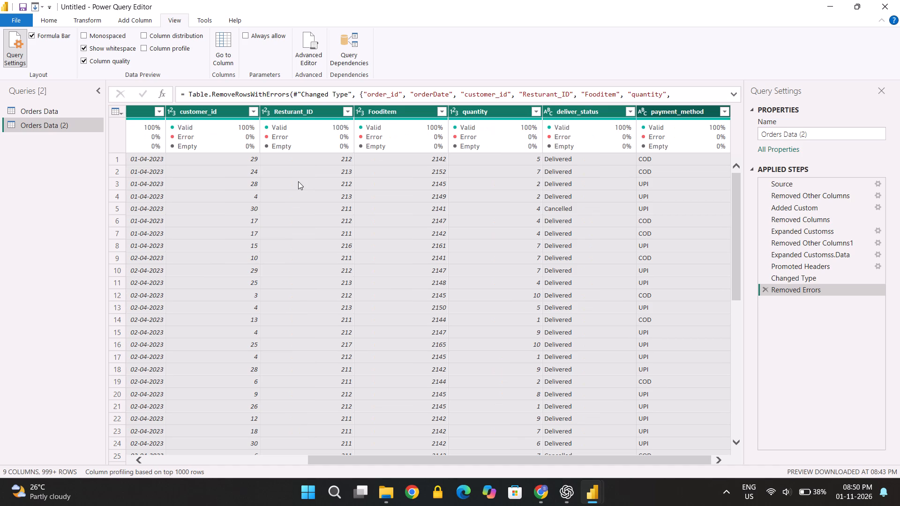
scroll(298, 181, "down", 20)
scroll(298, 181, "down", 20)
scroll(298, 181, "down", 20)
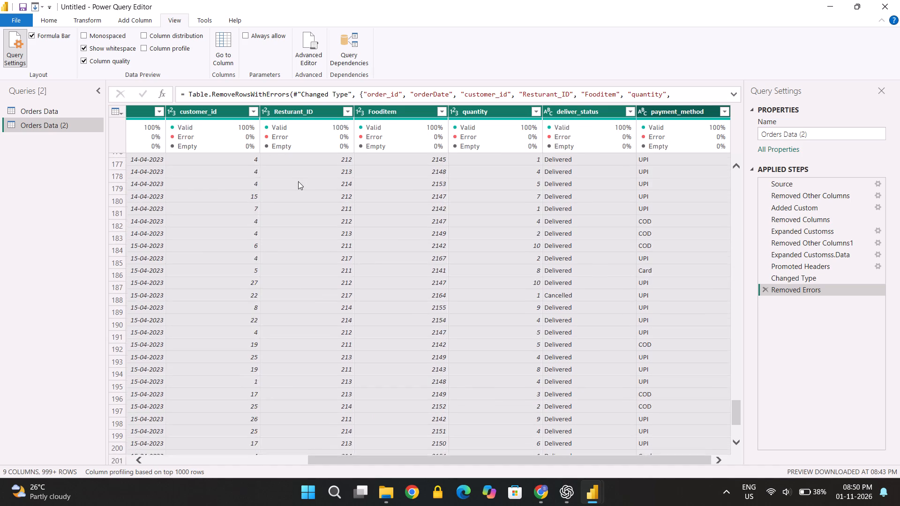
scroll(298, 181, "up", 4)
scroll(298, 181, "down", 20)
scroll(298, 181, "down", 20)
scroll(298, 181, "down", 20)
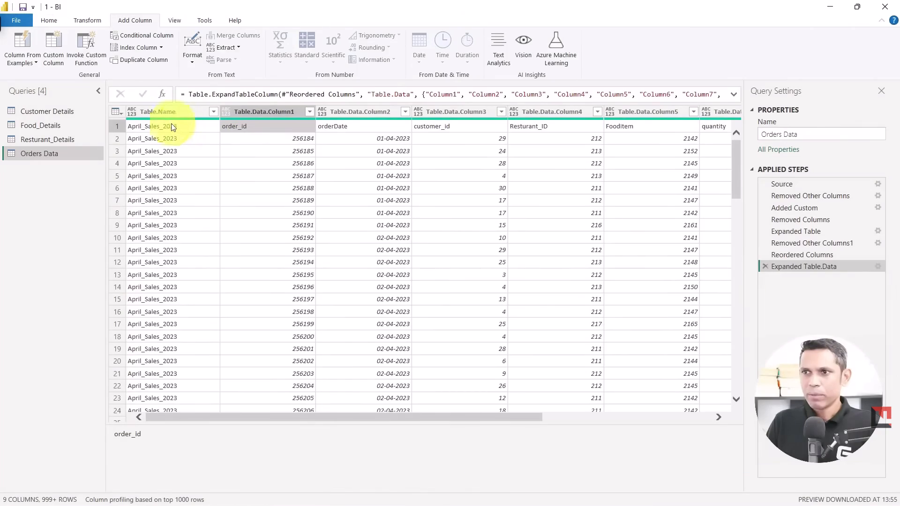
Resume the course video in Chrome, review the header promotion and column quality part, skip ahead past about 53:34 and jump back to 0:00.
key("space")
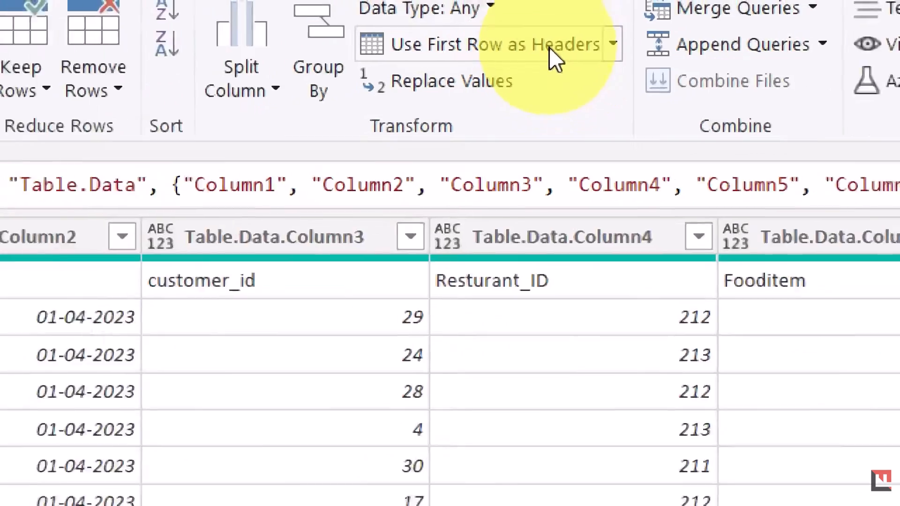
scroll(256, 216, "left", 1)
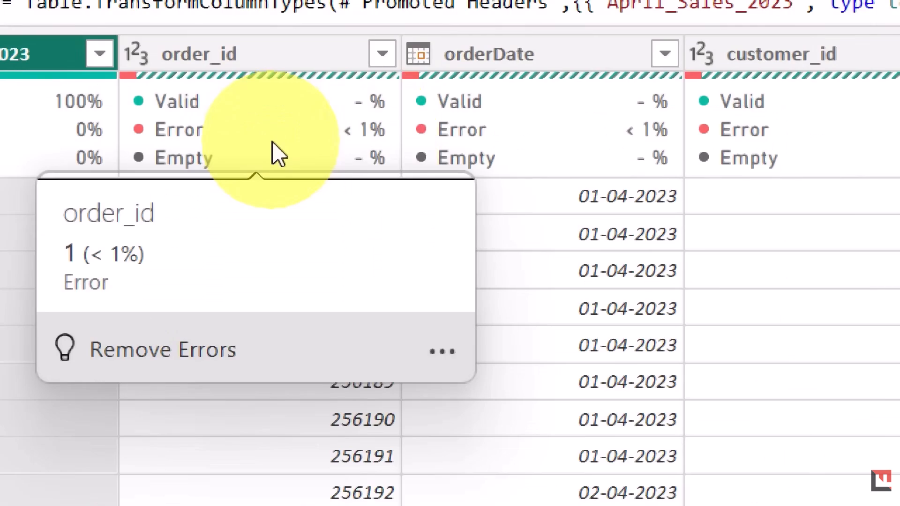
key("Right")
key("Right")
key("Right")
key("Right")
key("Right")
key("Right")
key("Right")
key("Right")
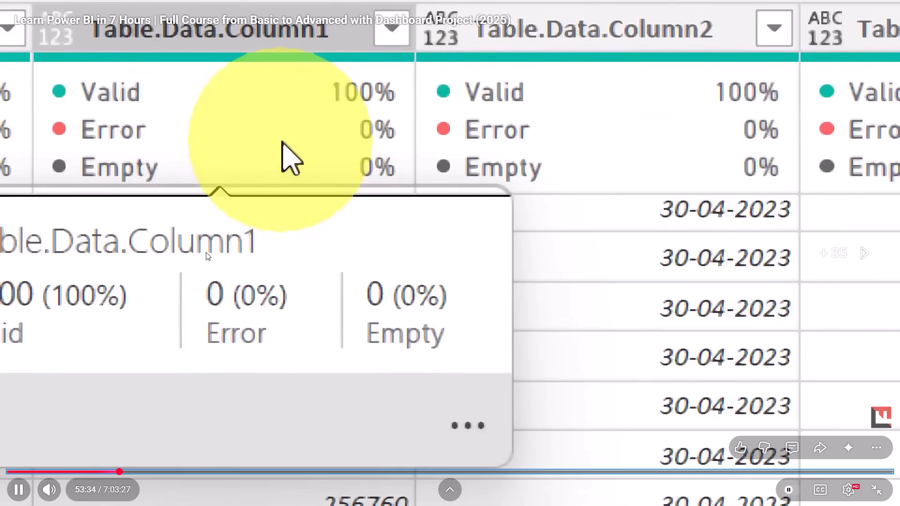
key("Right")
key("0")
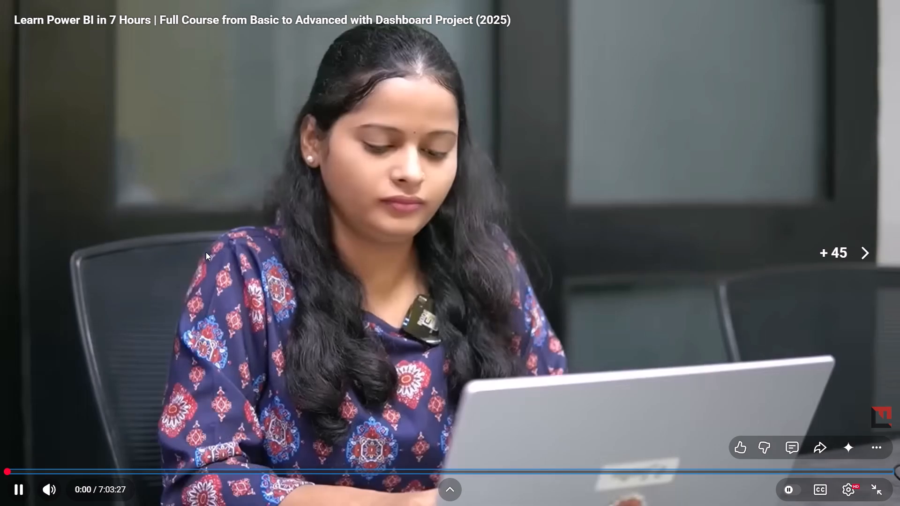
Move the course video playback back to the header promotion part at about 53:49.
key("Right")
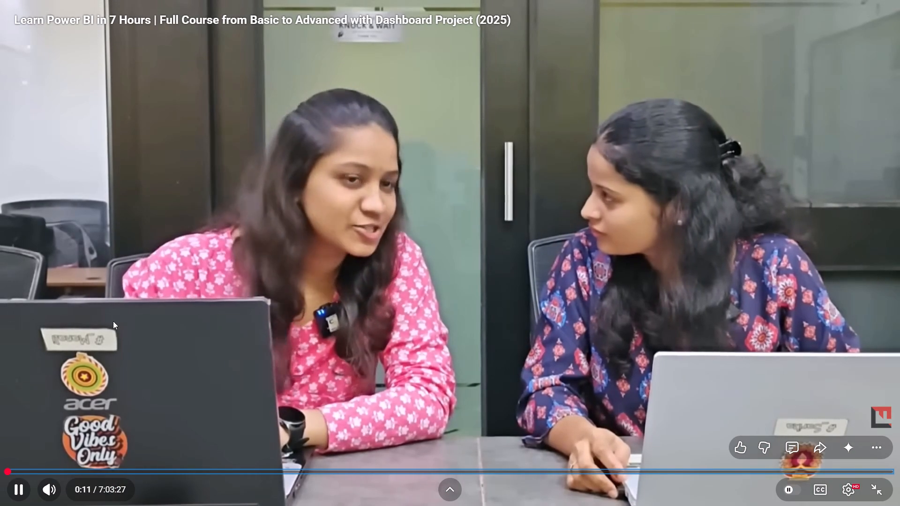
key("ctrl+z")
key("ctrl+z")
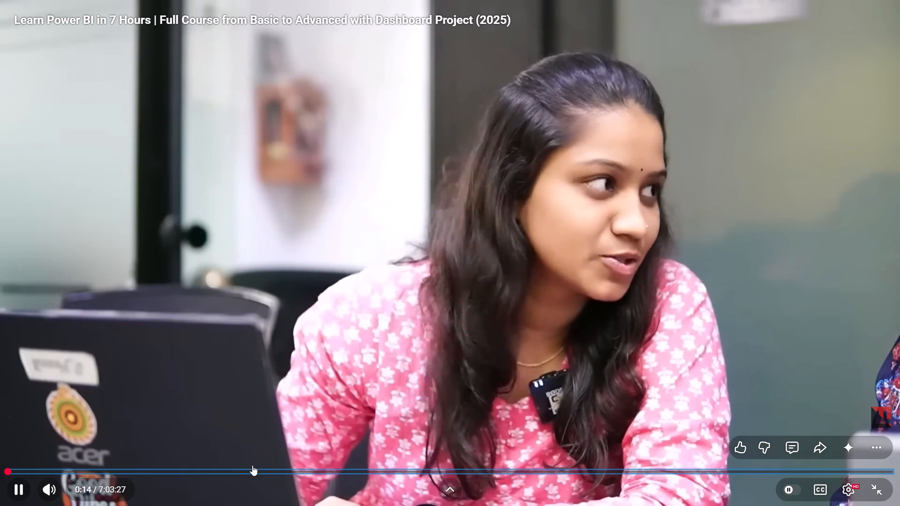
left_click(255, 466)
left_click(178, 466)
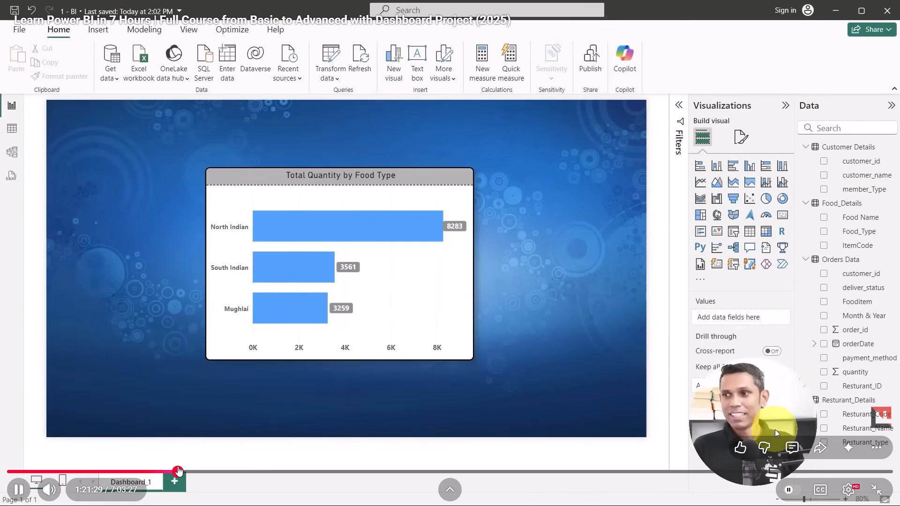
left_click(154, 469)
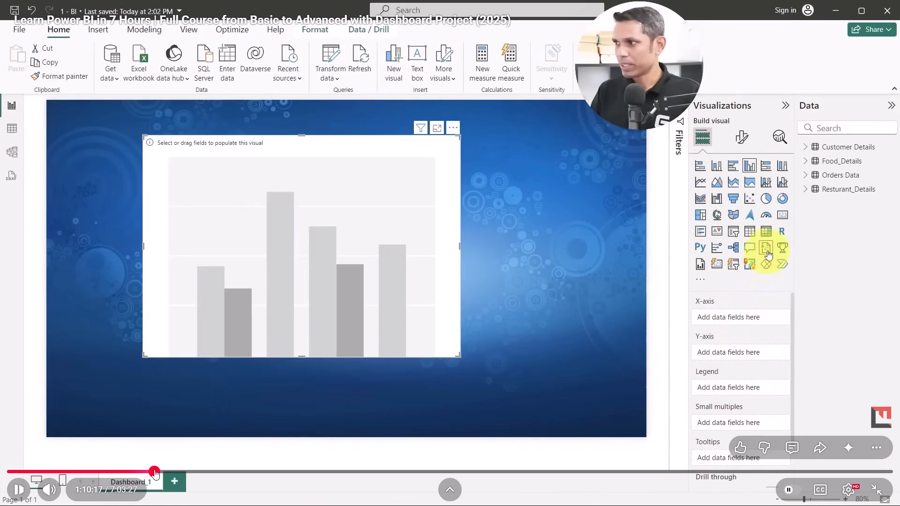
left_click(139, 467)
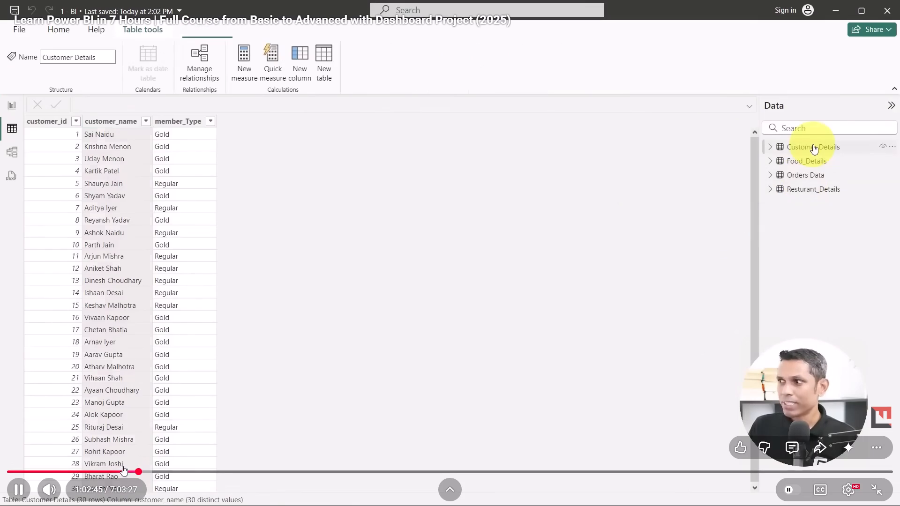
left_click(120, 469)
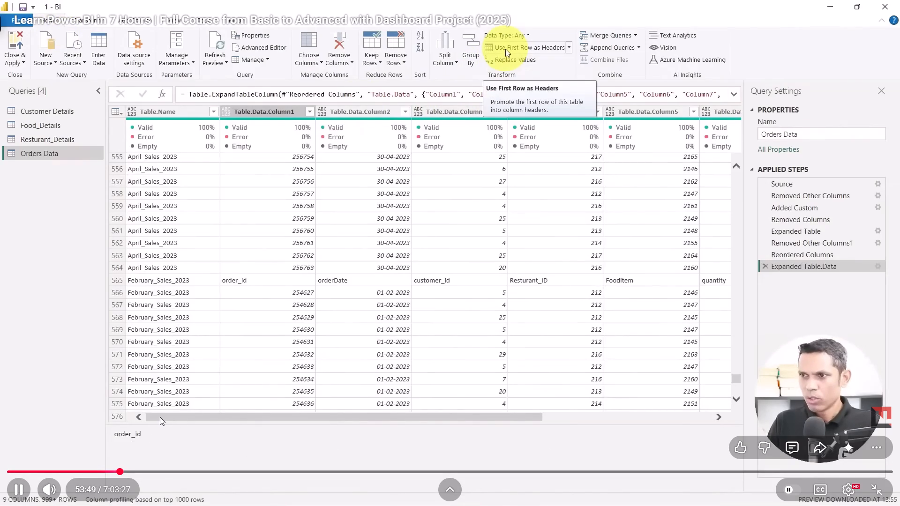
Skip ahead in the course video through the error removal and column renaming to the Close & Apply part near 55:54.
key("Right")
key("Right")
key("Right")
key("Right")
key("Right")
key("Right")
key("Right")
key("Right")
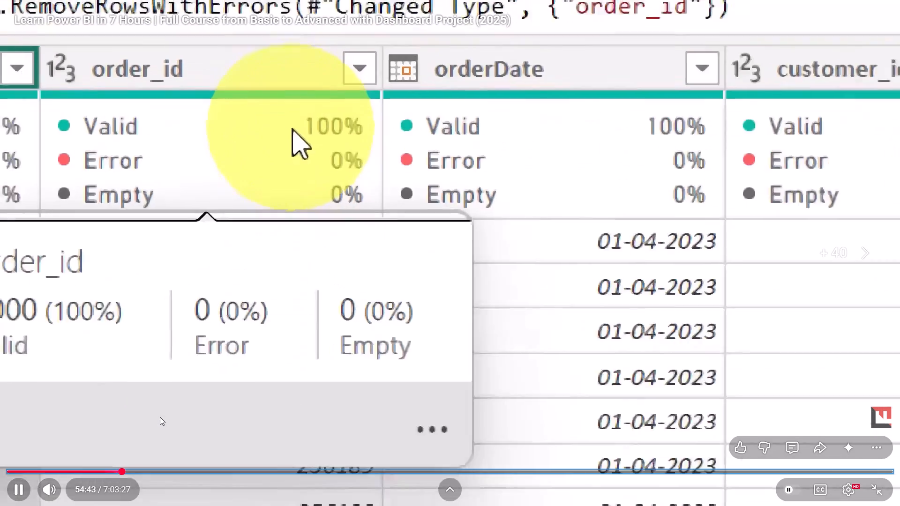
key("Right")
key("Right")
key("Right")
key("Right")
key("Right")
key("Right")
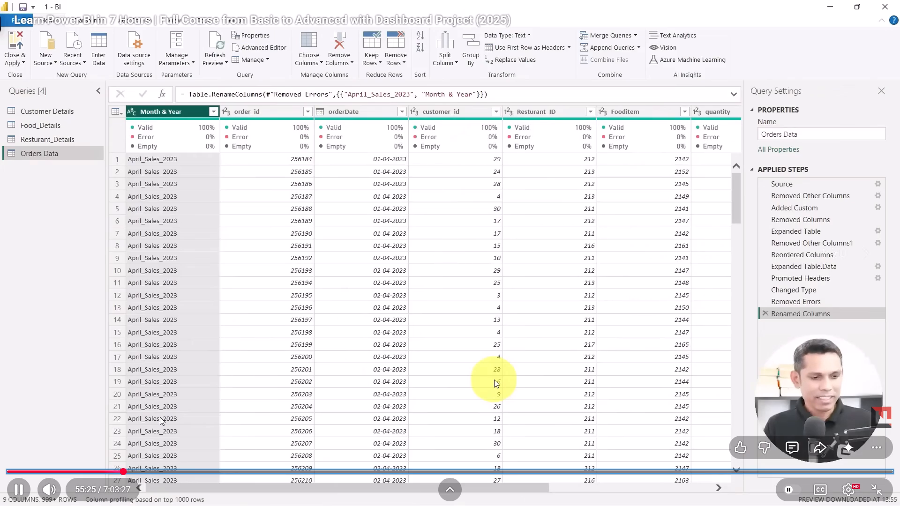
key("Right")
key("Right")
key("Right")
key("Right")
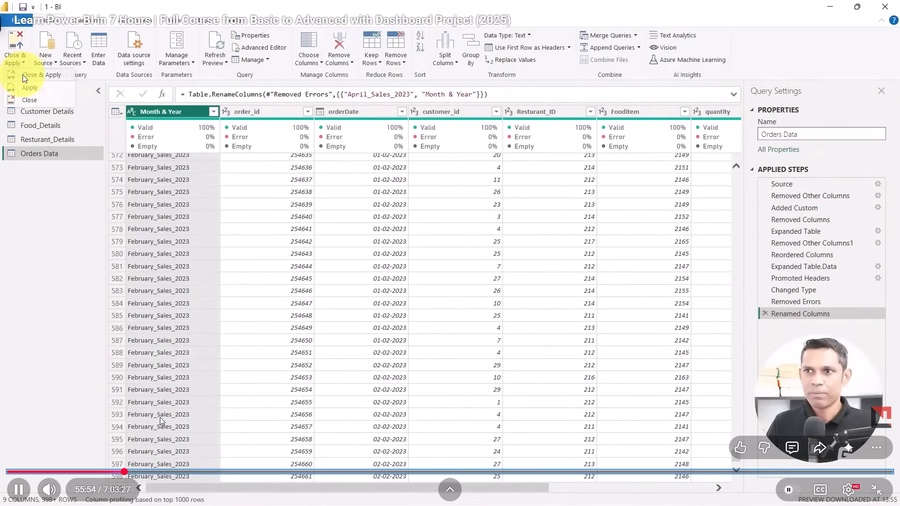
key("Left")
key("Left")
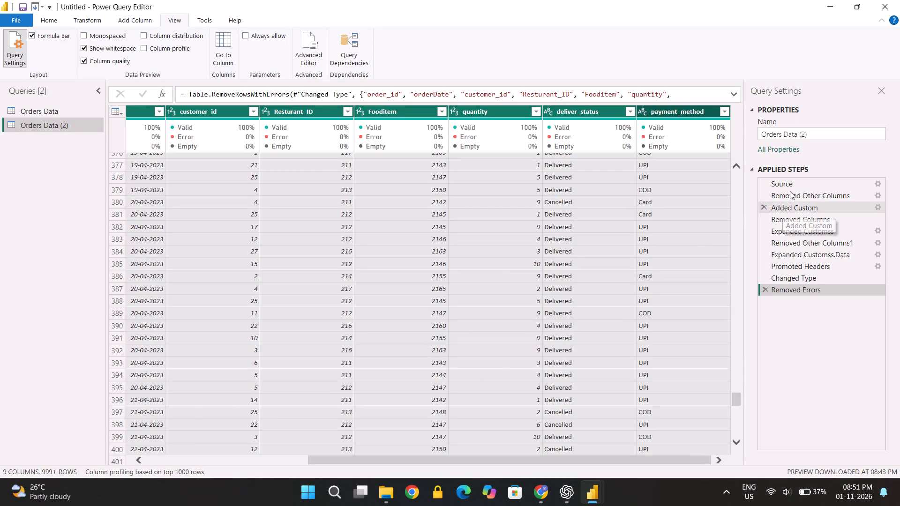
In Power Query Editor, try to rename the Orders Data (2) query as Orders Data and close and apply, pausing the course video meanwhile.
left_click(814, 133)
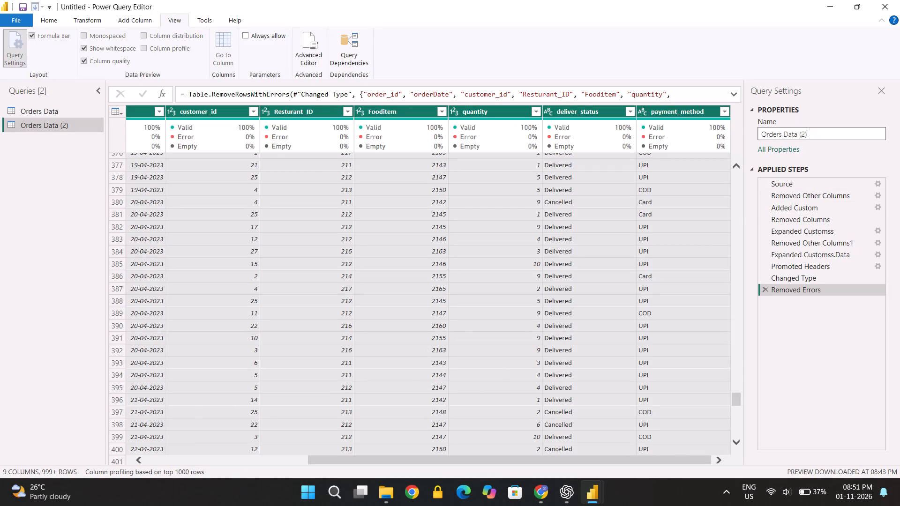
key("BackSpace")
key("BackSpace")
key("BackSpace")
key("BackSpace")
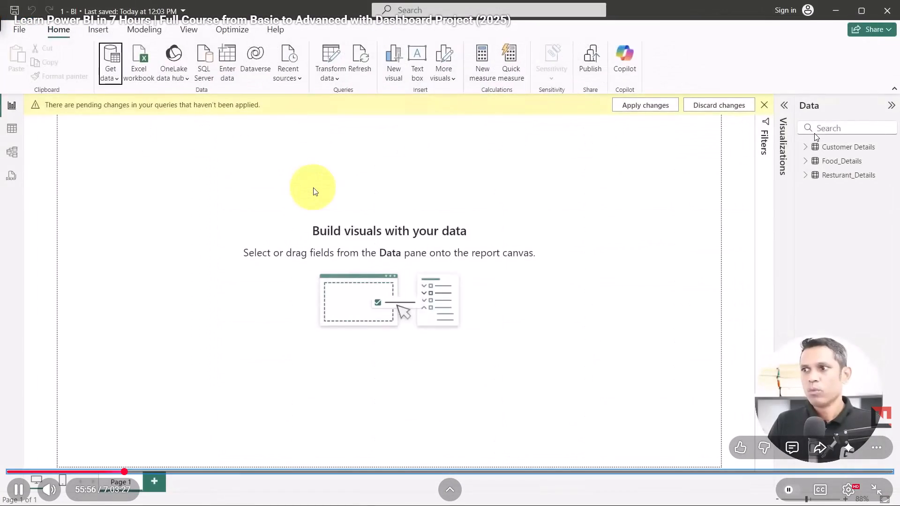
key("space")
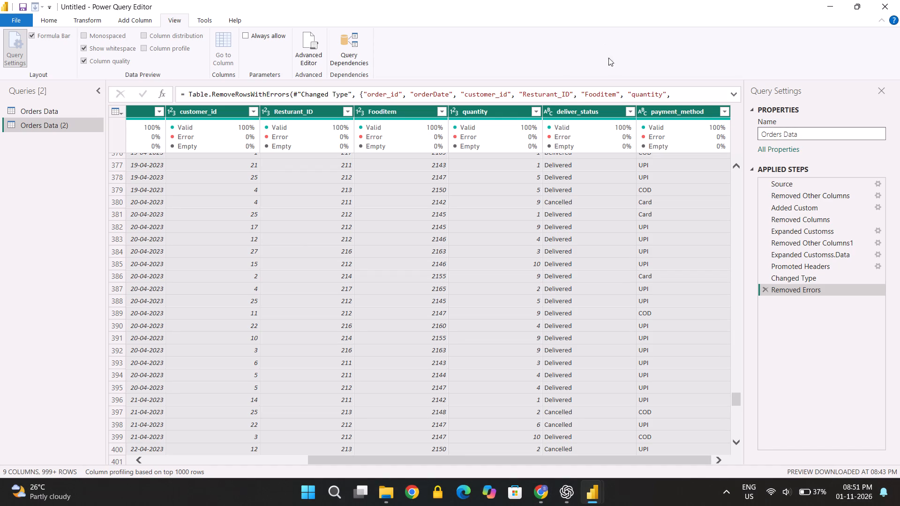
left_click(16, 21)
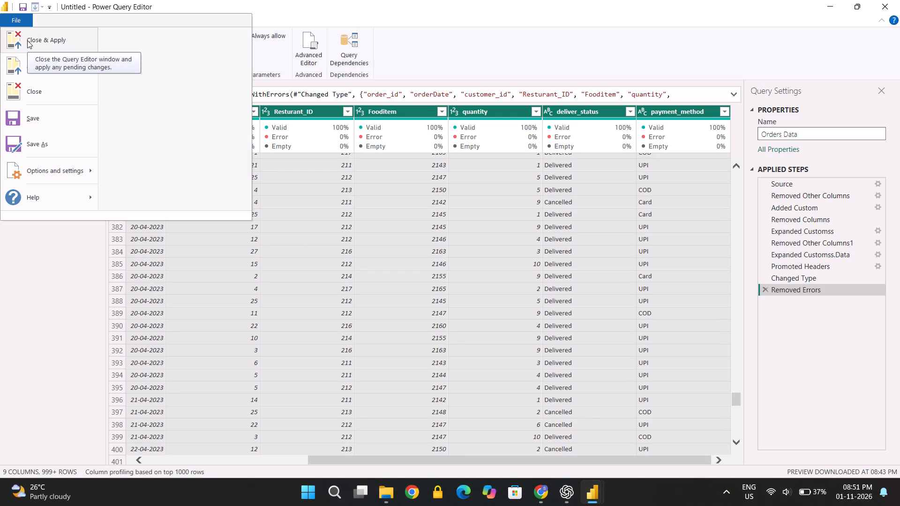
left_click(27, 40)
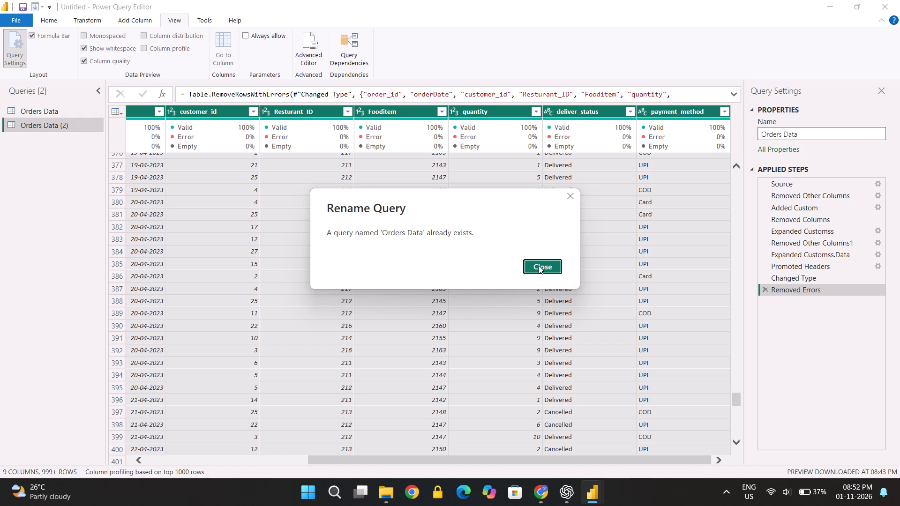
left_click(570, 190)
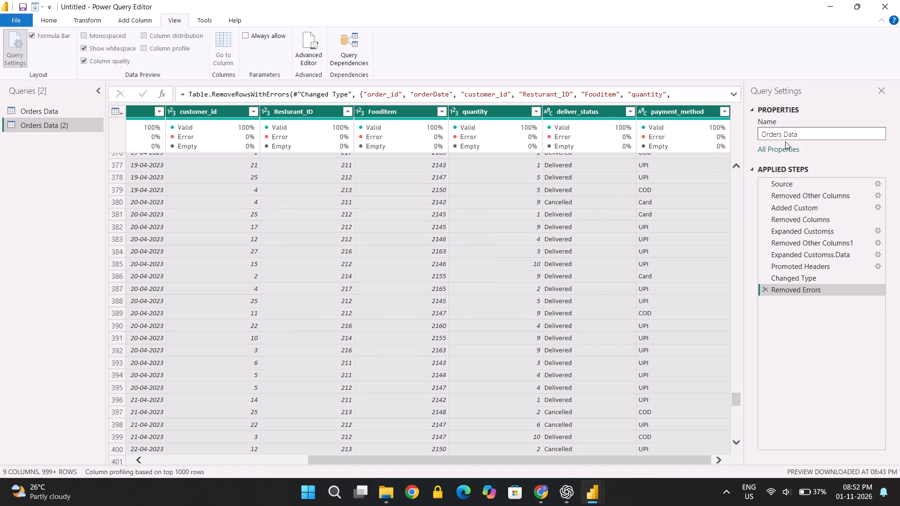
Rename the Orders Data (2) query as Orders Dataf, then close Power Query Editor and apply the pending changes.
left_click(797, 138)
key("f")
left_click(7, 18)
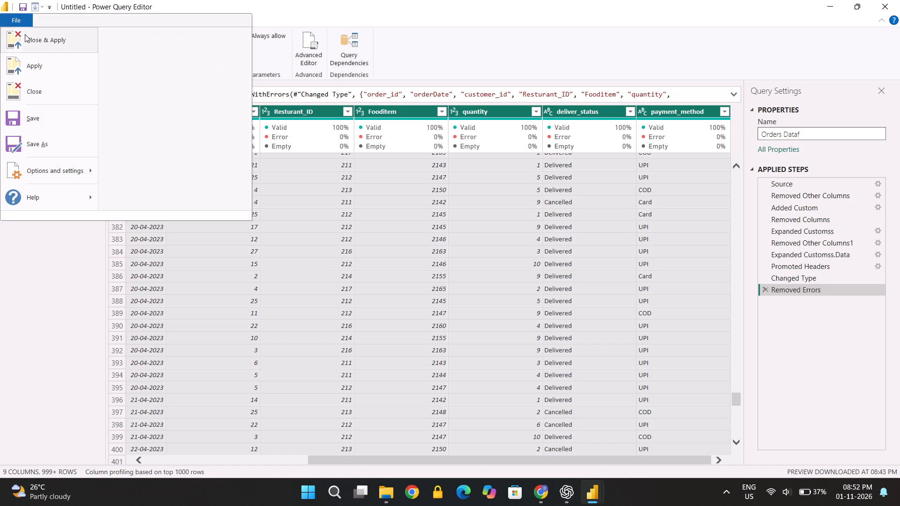
left_click(30, 39)
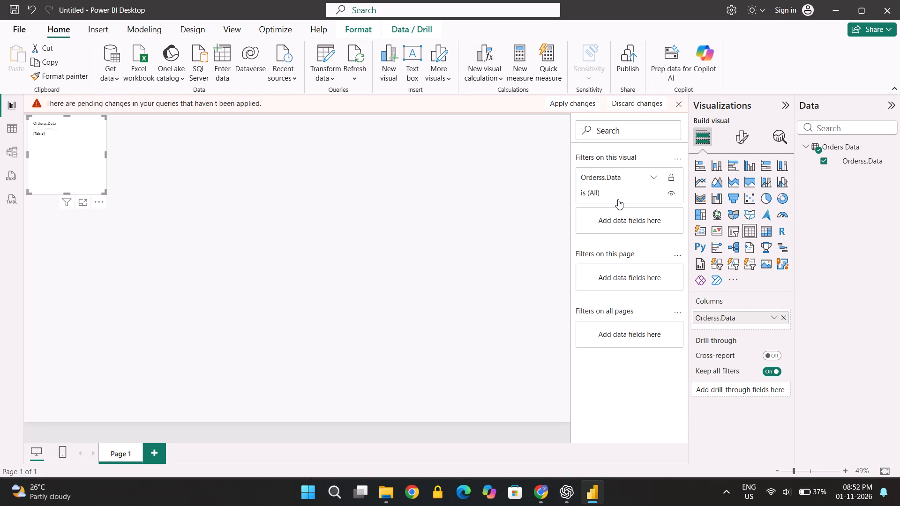
Collapse the old Orders Data table's fields and delete that table from the model.
left_click(816, 149)
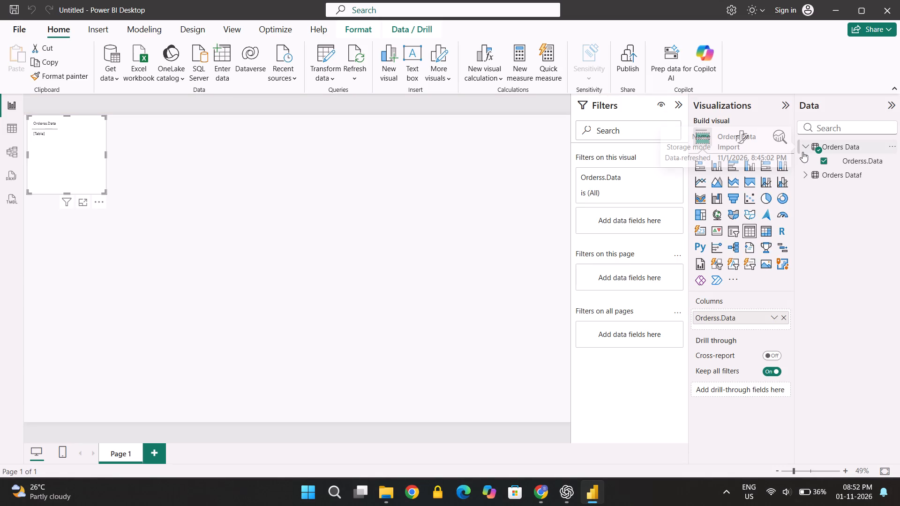
left_click(802, 152)
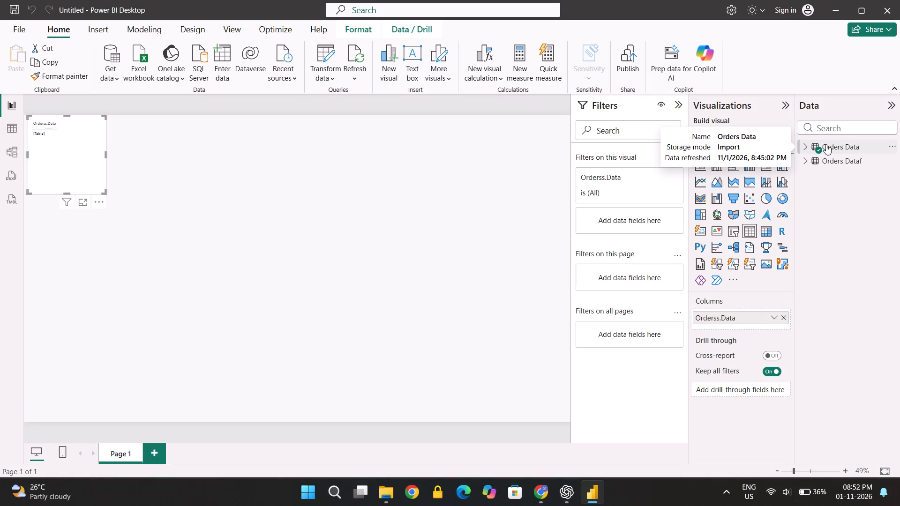
left_click(826, 144)
right_click(826, 144)
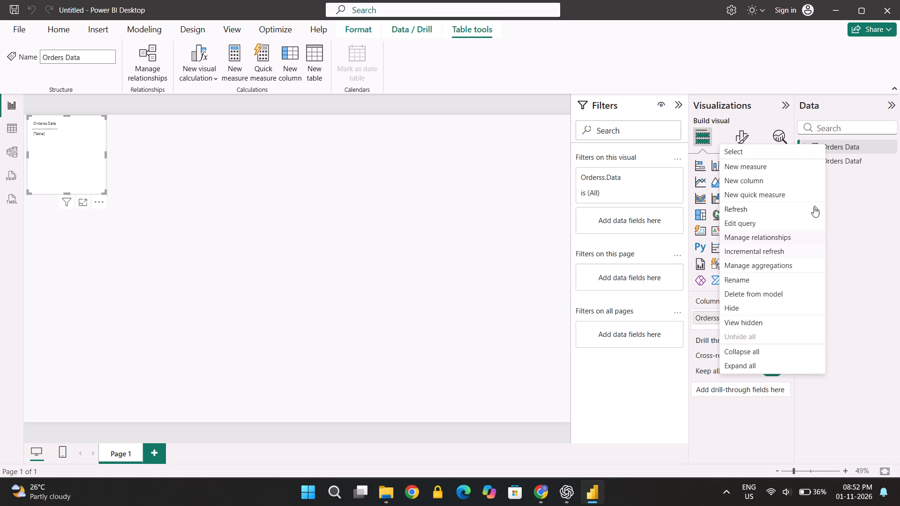
left_click(838, 147)
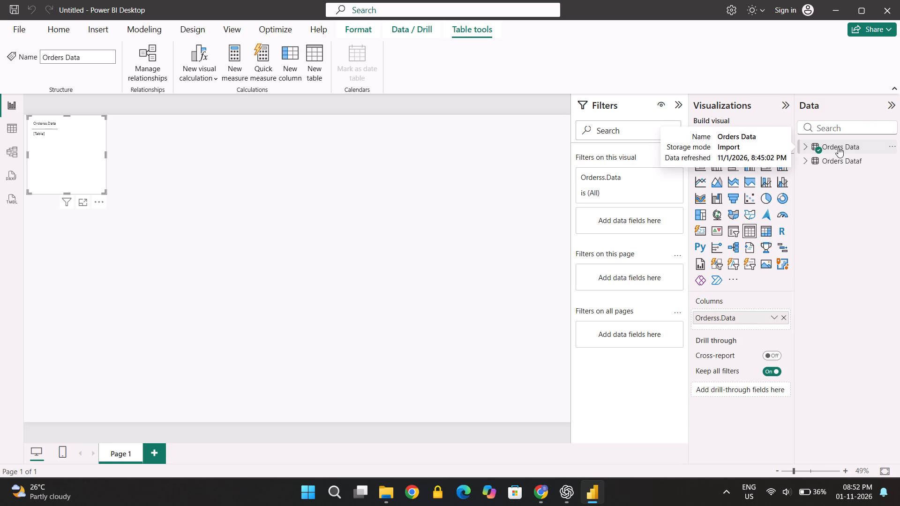
key("shift+Delete")
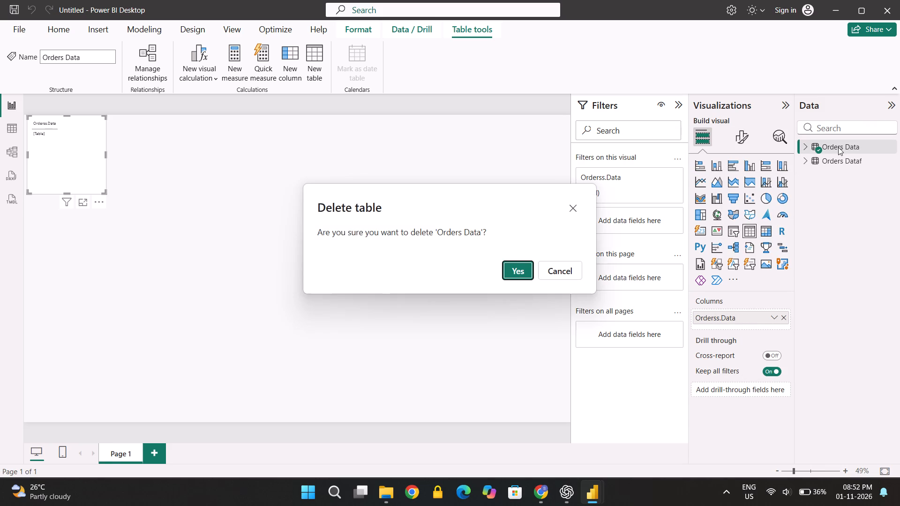
key("Return")
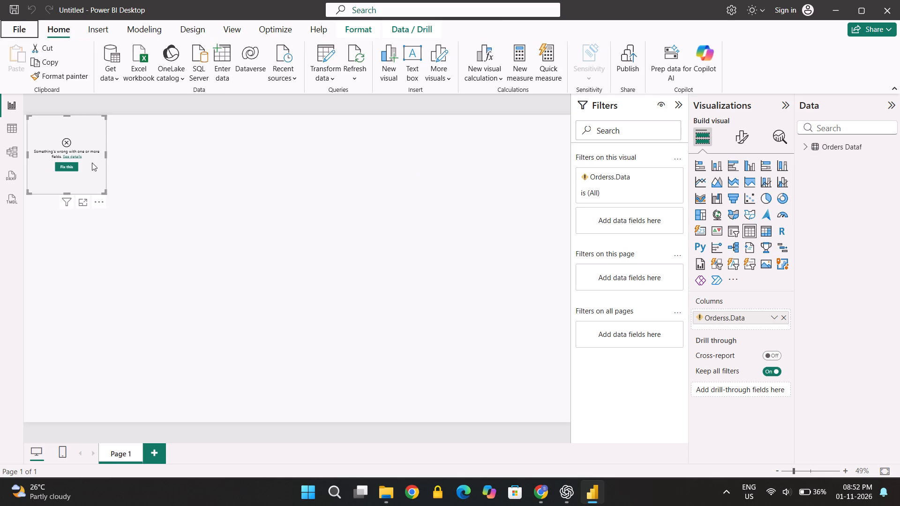
Remove the table visual based on the deleted Orderss.Data field from Page 1.
left_click(64, 140)
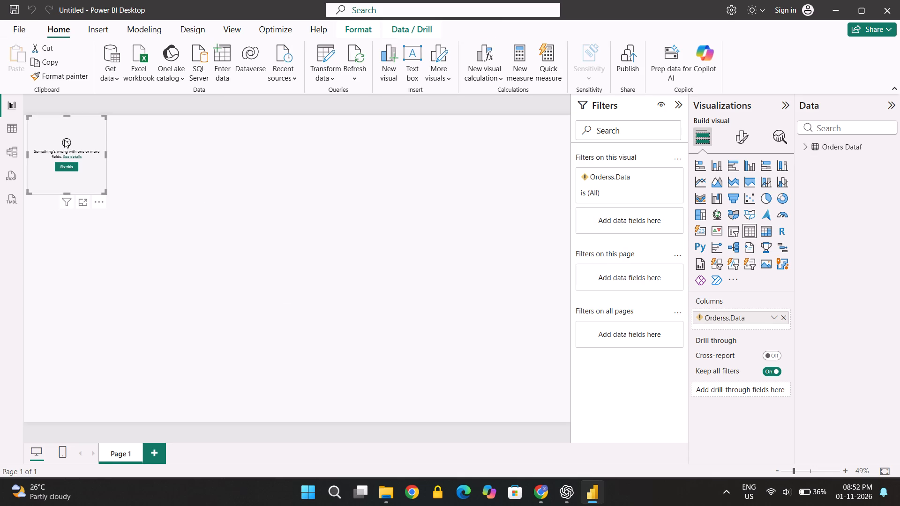
double_click(67, 141)
left_click(100, 202)
left_click(118, 232)
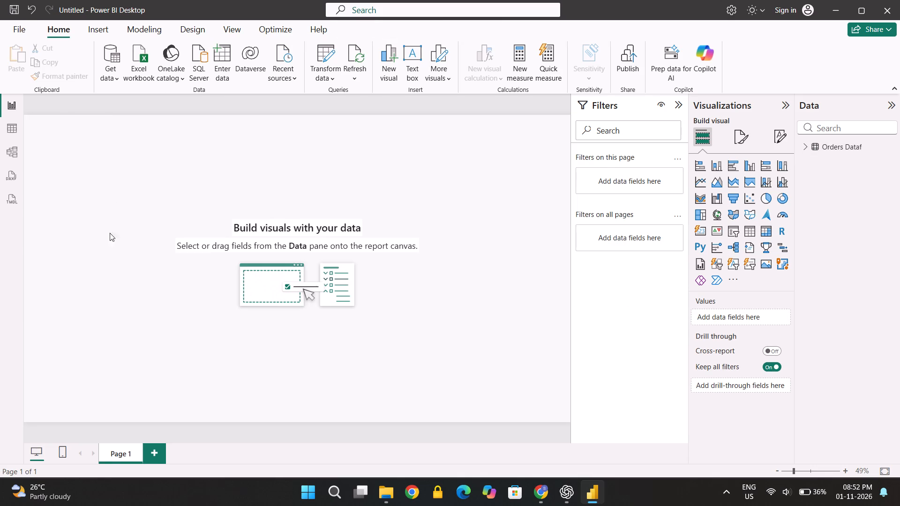
Check the Orders Dataf table in the model view and table view, then return to the report view and expand its fields.
left_click(13, 151)
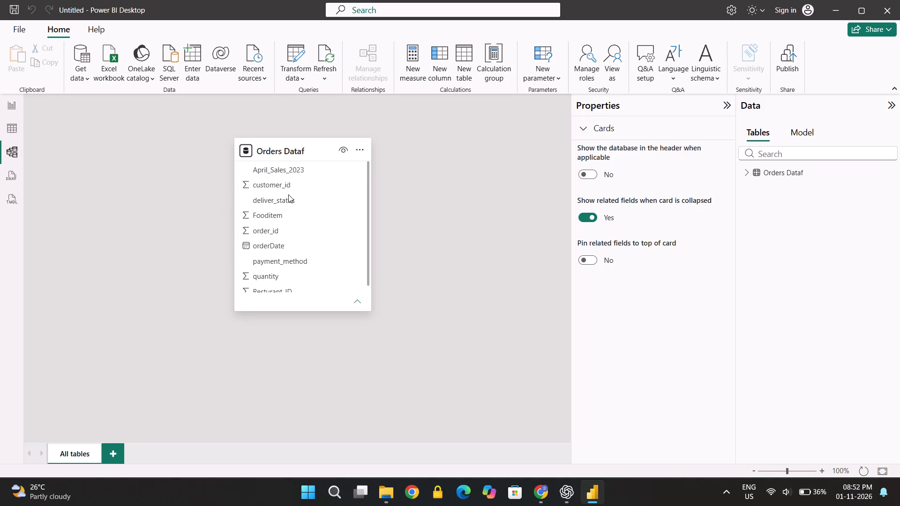
scroll(273, 207, "up", 1)
left_click(16, 125)
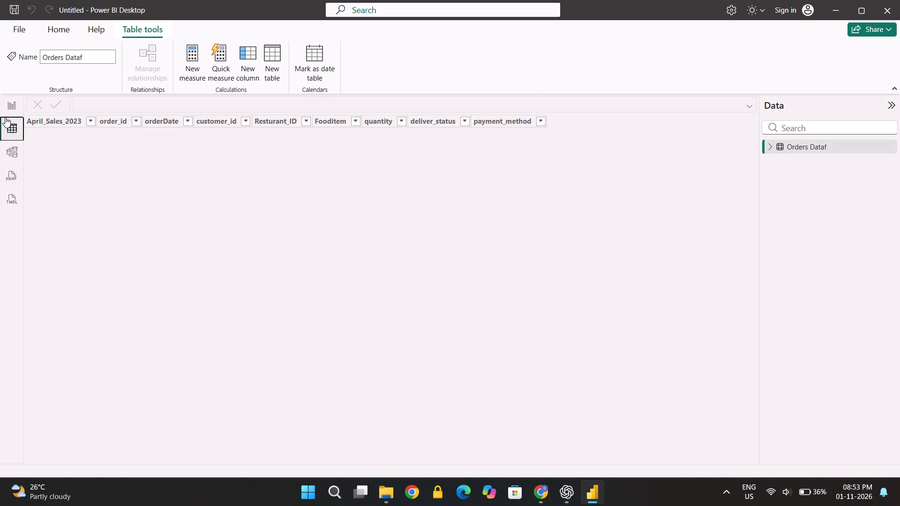
left_click(7, 105)
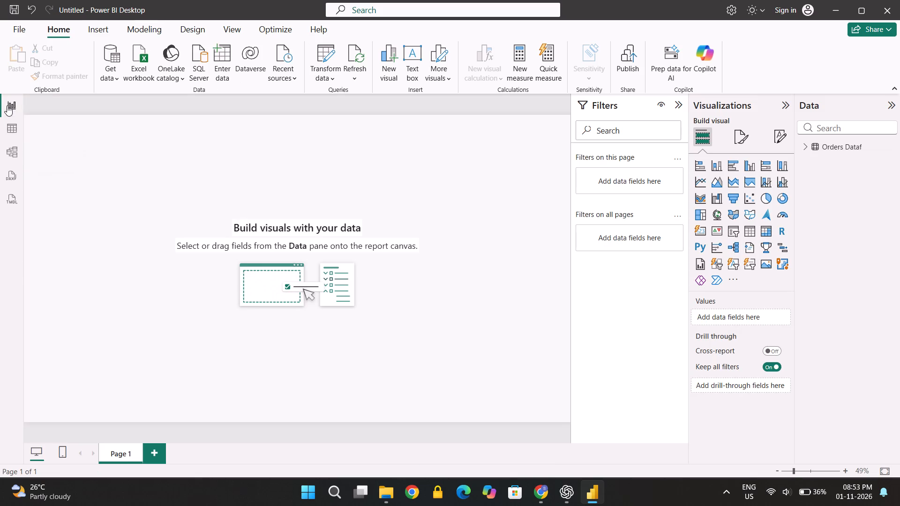
left_click(803, 146)
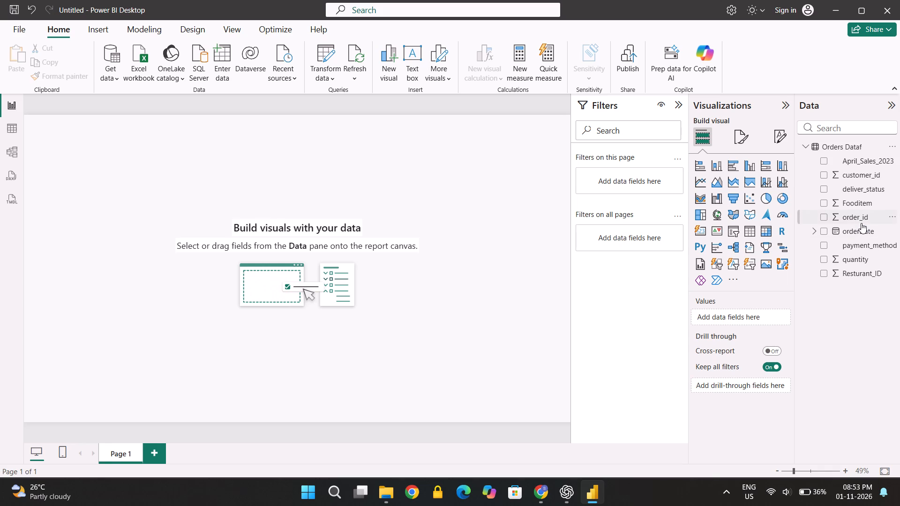
Switch to the course video and rewind it to review the Orders Data steps back to the expanded Table.Data columns, pausing there.
key("space")
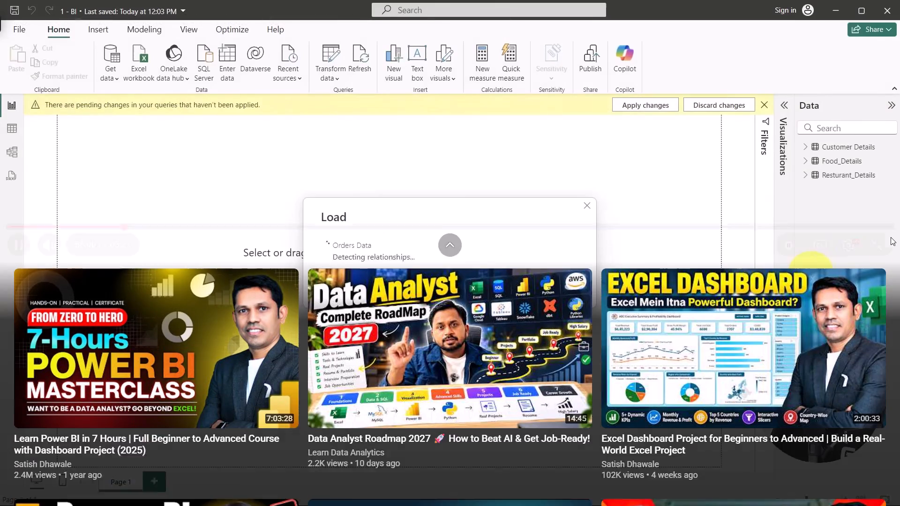
scroll(891, 237, "up", 3)
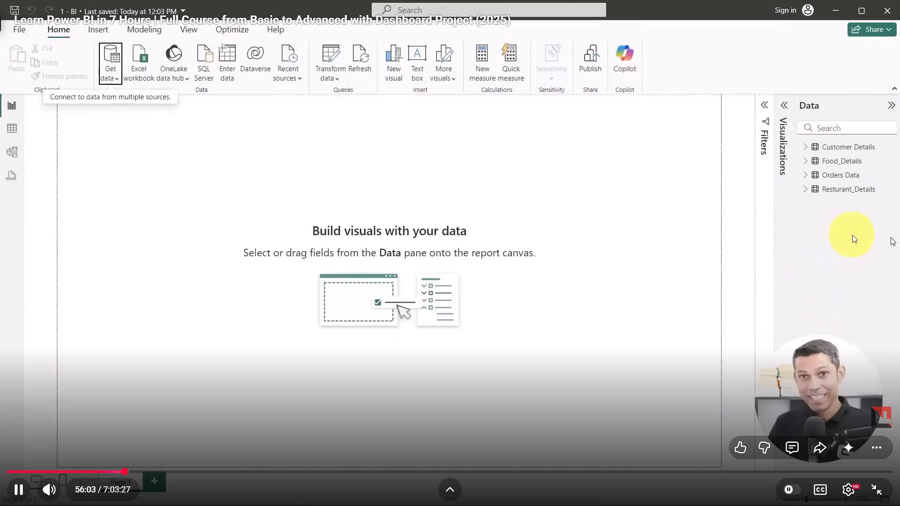
key("Left")
key("Left")
key("Left")
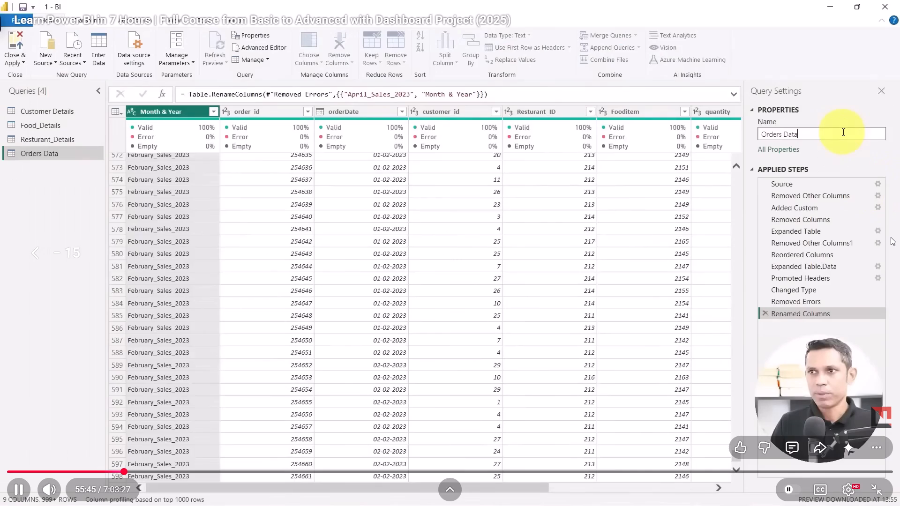
key("Left")
key("Left")
key("Left")
key("Left")
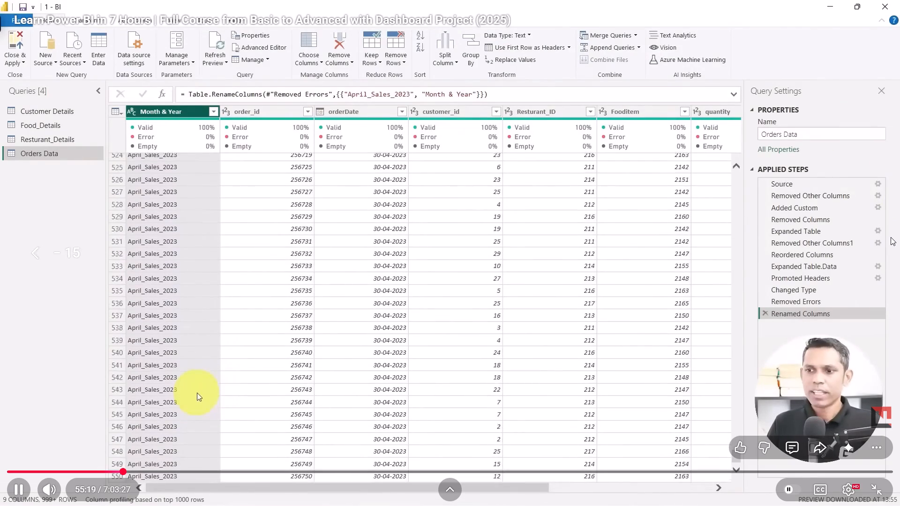
key("Left")
key("Left")
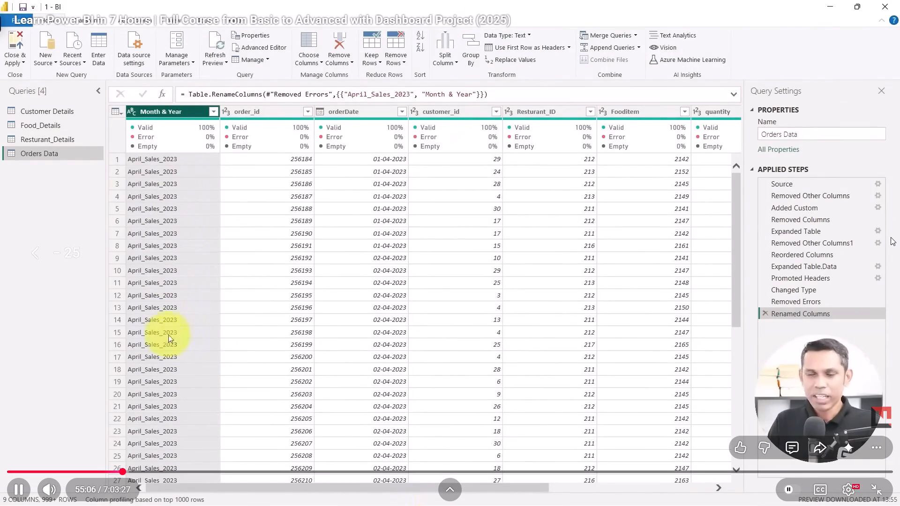
key("Left")
key("Left")
key("Left")
scroll(891, 237, "right", 1)
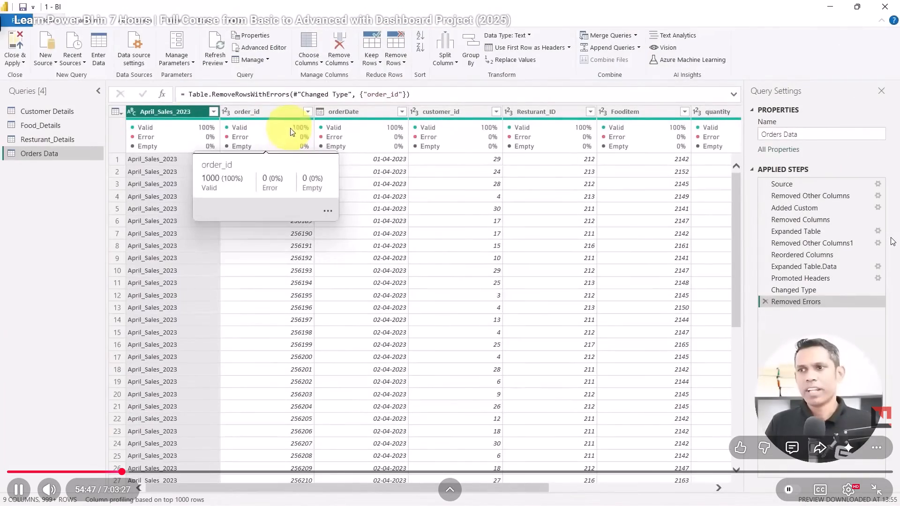
key("Left")
key("Left")
key("Left")
key("Left")
key("Left")
key("Left")
key("Left")
key("Left")
key("Left")
key("Left")
key("Left")
key("Left")
key("Left")
key("Left")
key("Left")
key("Left")
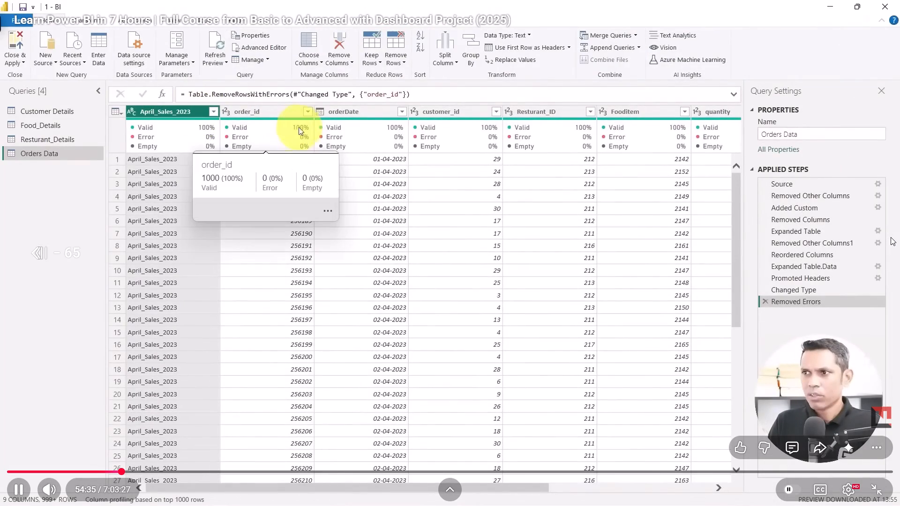
key("Left")
key("Left")
key("Left")
key("Left")
key("Left")
key("Left")
key("Left")
key("Left")
key("Left")
key("Left")
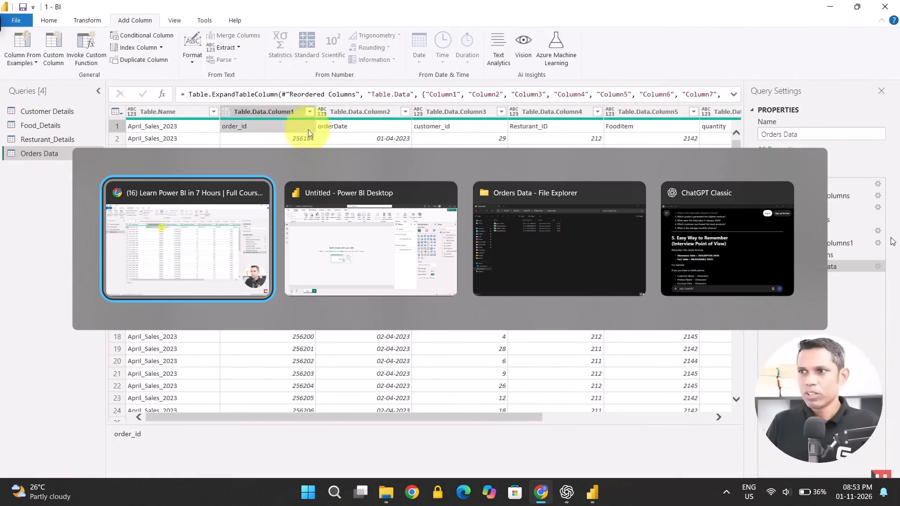
scroll(891, 237, "left", 1)
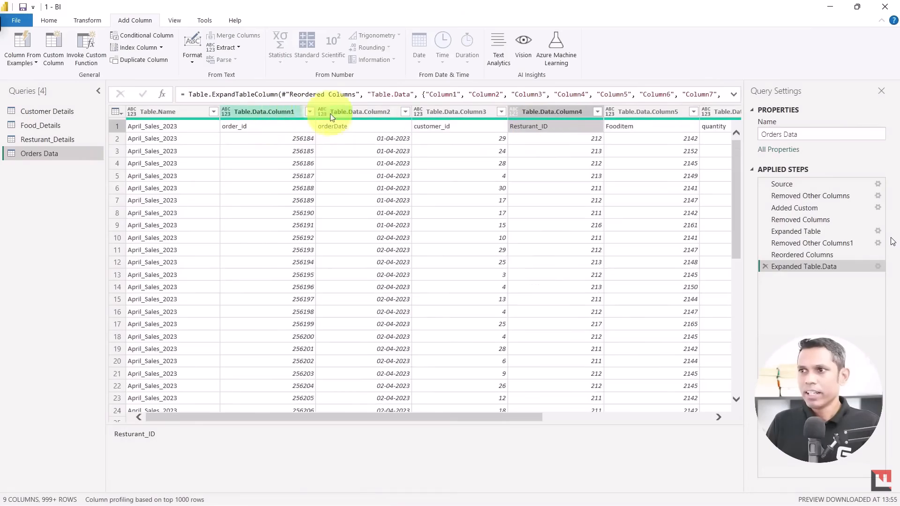
key("space")
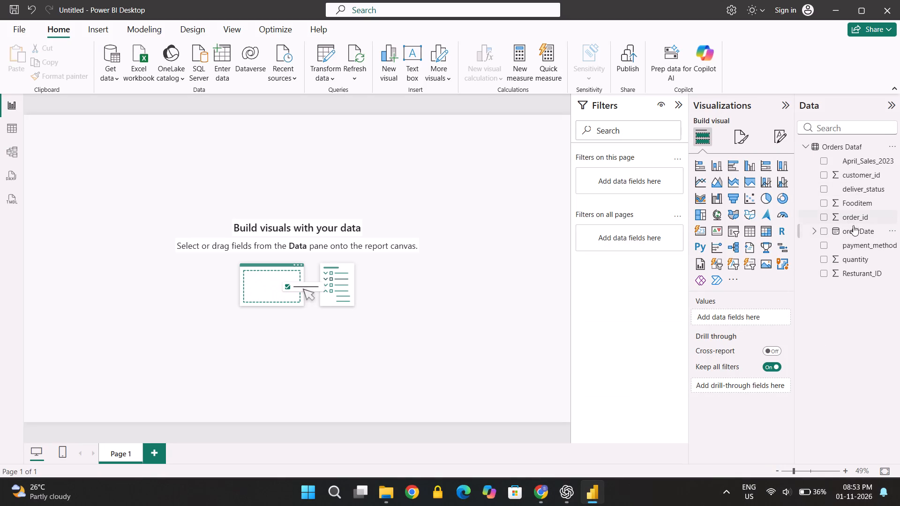
Back in Power BI Desktop, expand the orderDate field and its Date Hierarchy to examine the date levels.
left_click(815, 226)
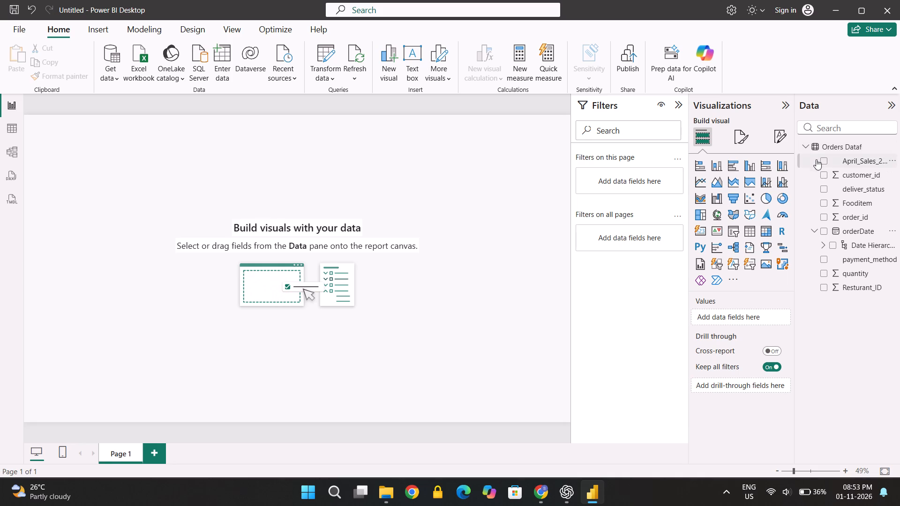
left_click(825, 242)
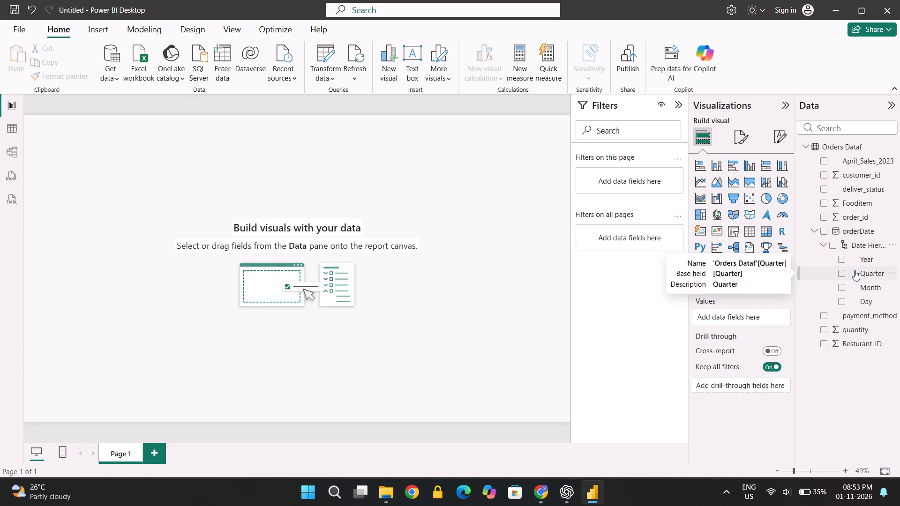
left_click(896, 245)
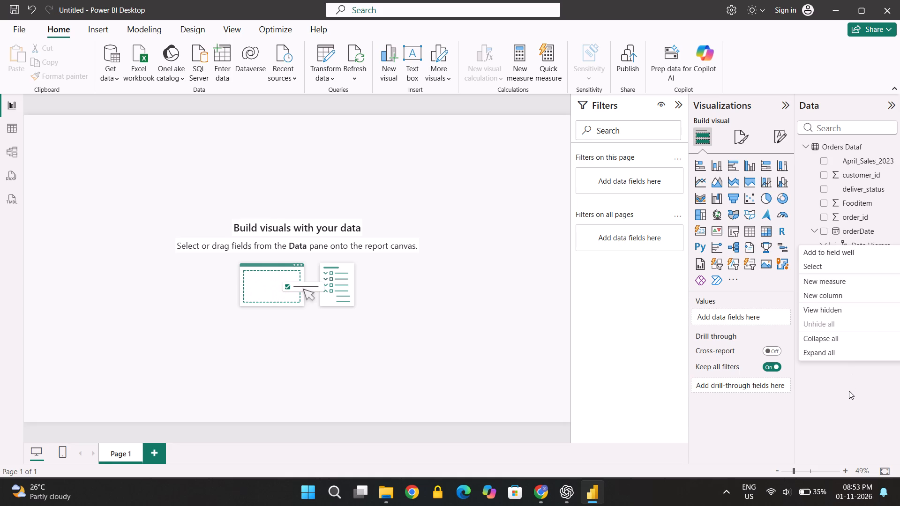
left_click(849, 391)
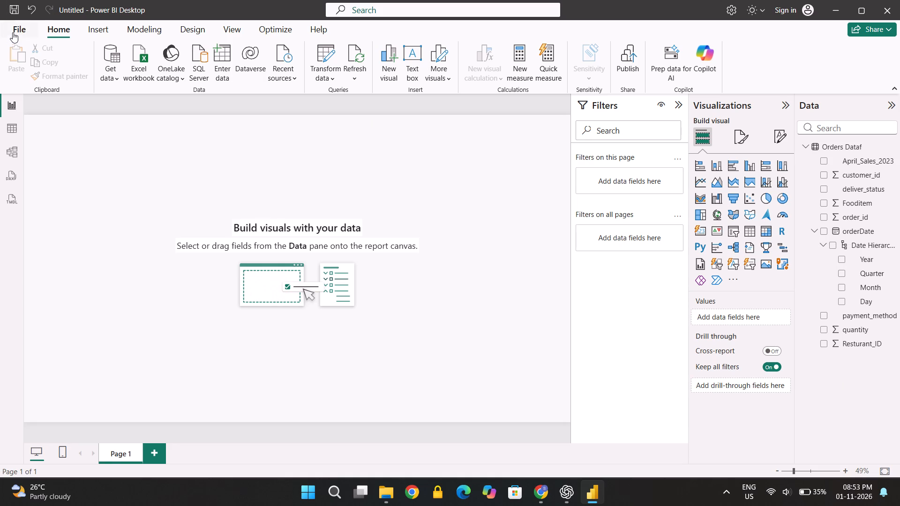
Start a new data import using the Folder connector from the full list of data sources.
left_click(14, 30)
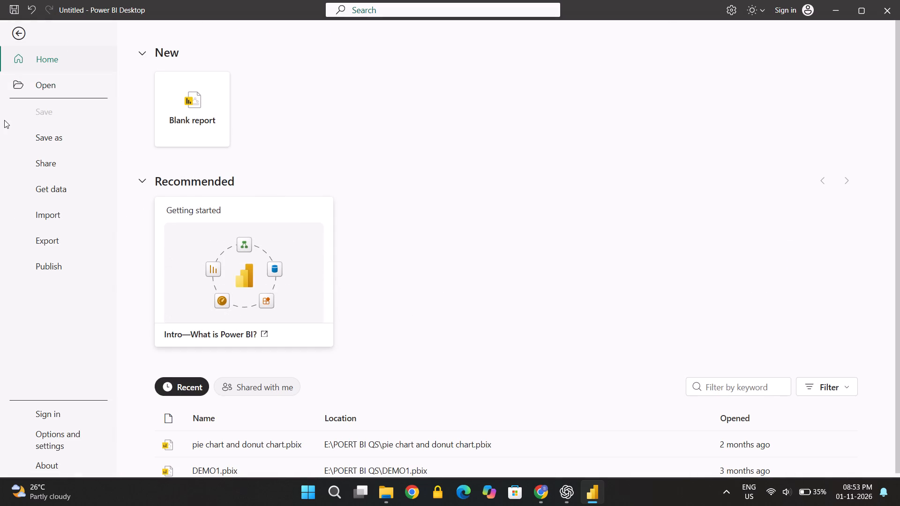
left_click(46, 189)
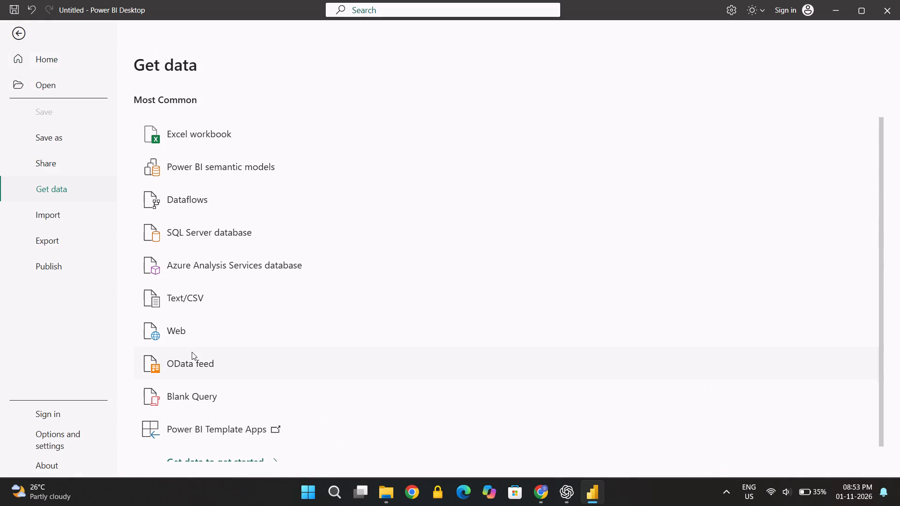
scroll(192, 352, "down", 4)
left_click(183, 444)
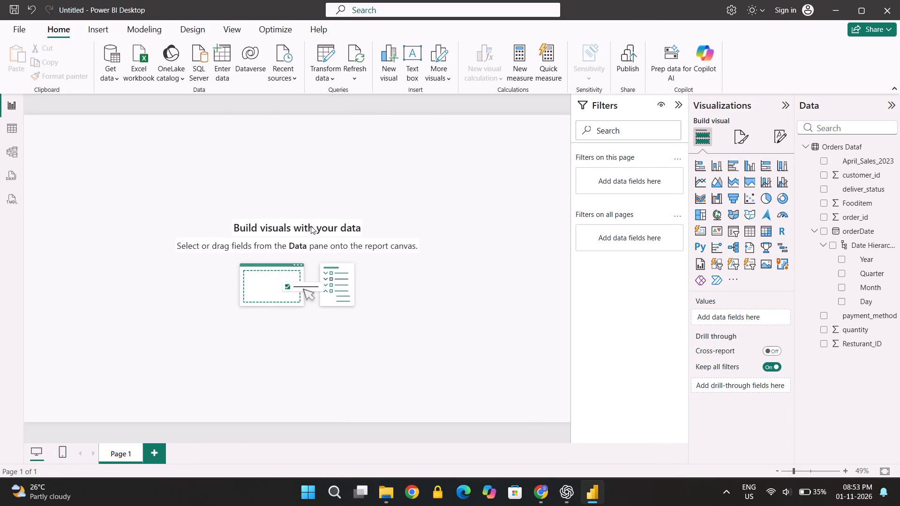
left_click(405, 184)
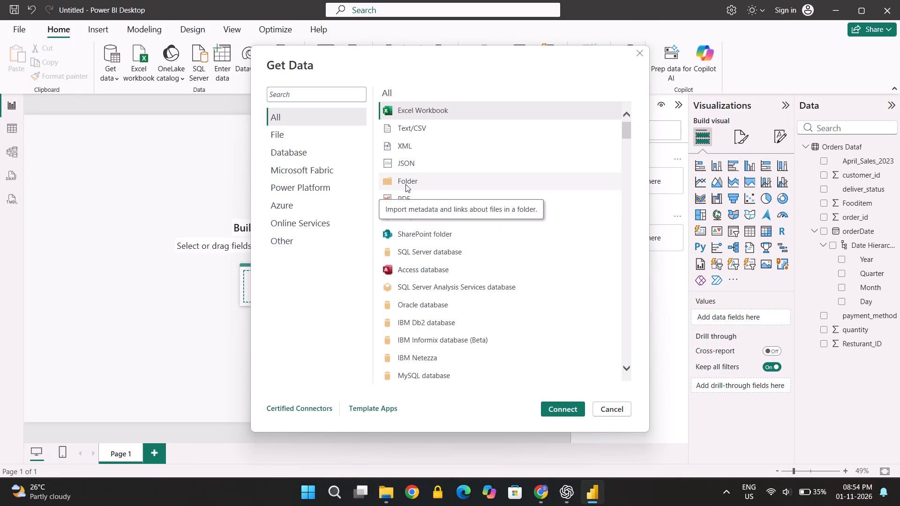
left_click(561, 411)
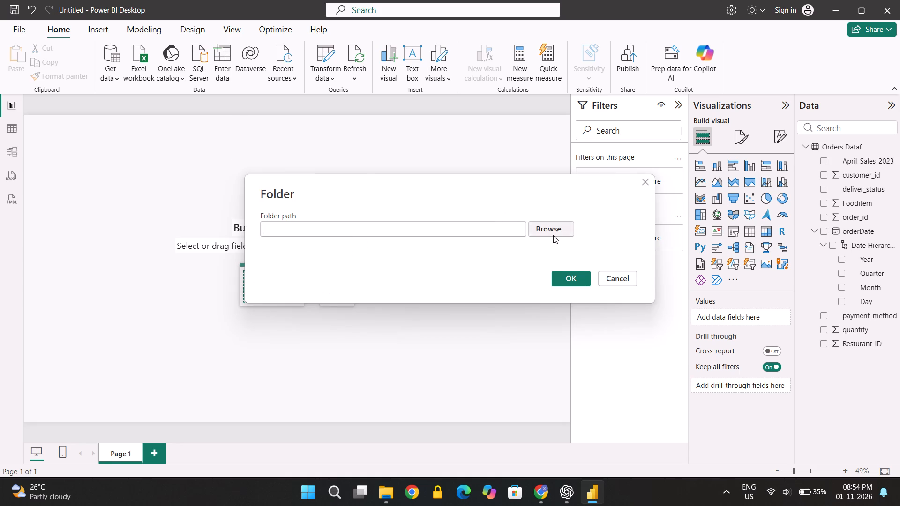
Set the folder path to E:\Power BI\Orders Data\Orders Data and open its file list for transformation in Power Query Editor.
left_click(555, 236)
scroll(427, 249, "down", 4)
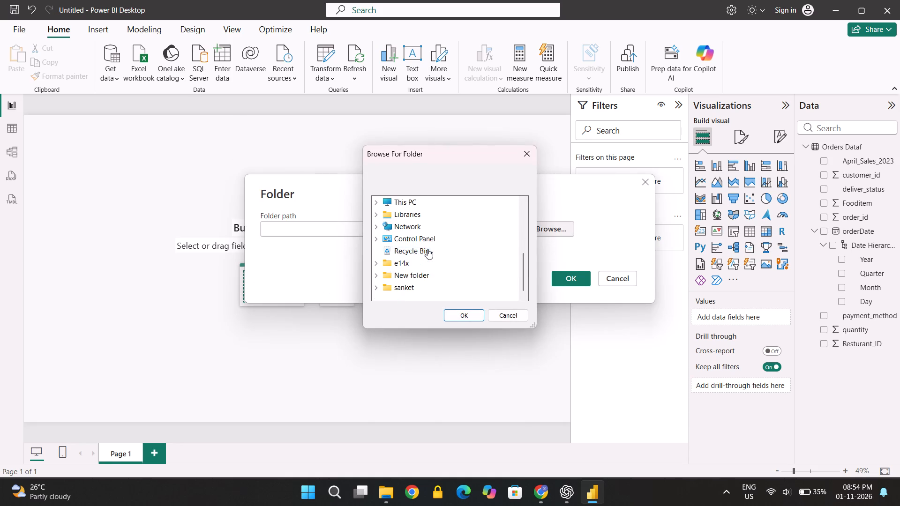
scroll(427, 249, "up", 4)
scroll(427, 249, "down", 1)
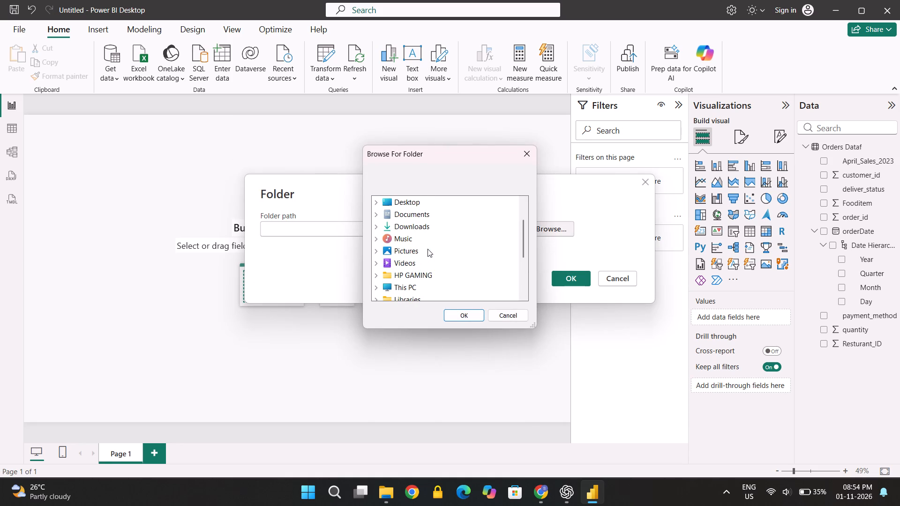
scroll(416, 255, "down", 1)
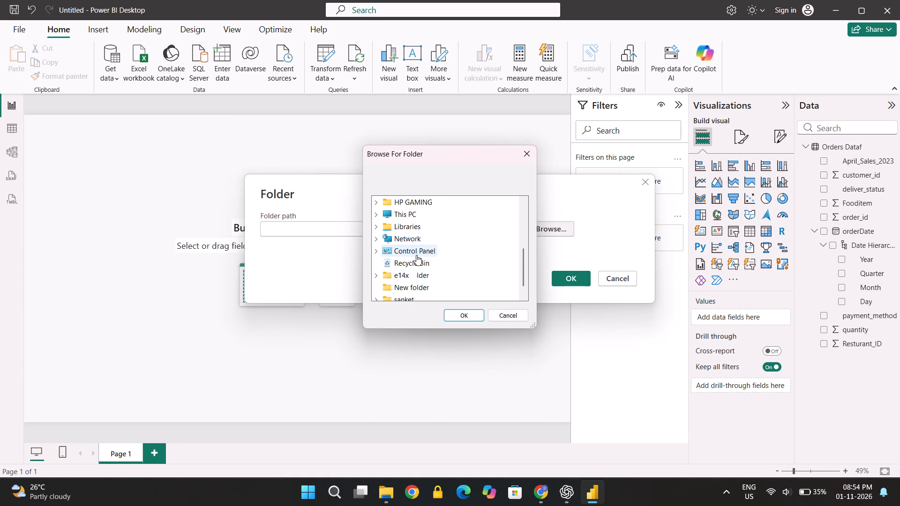
left_click(378, 199)
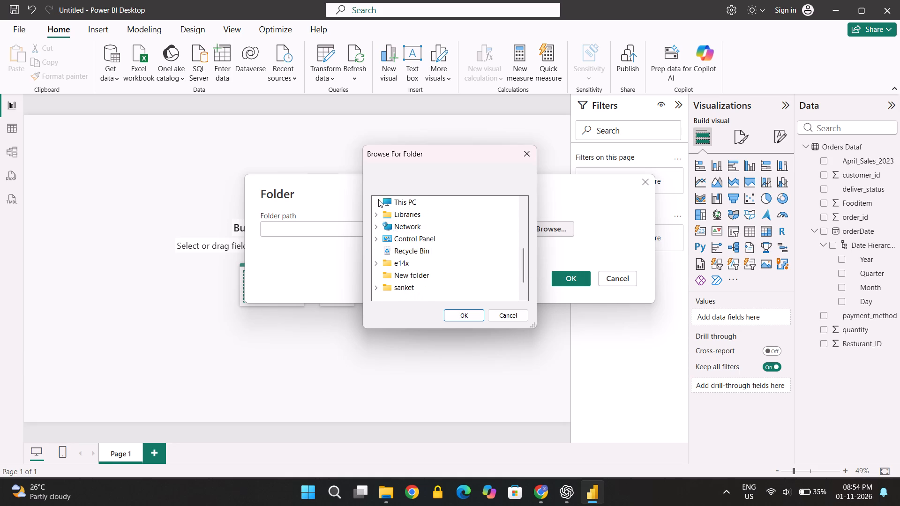
left_click(397, 223)
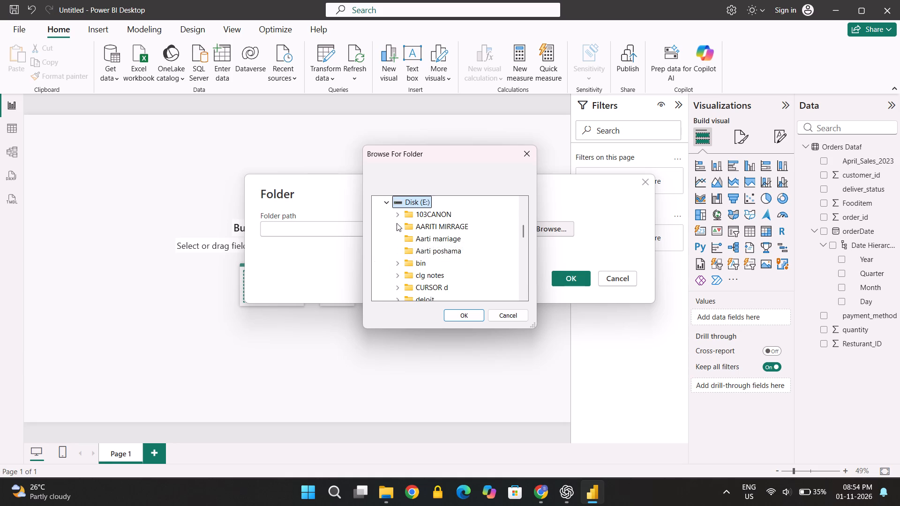
scroll(411, 246, "down", 2)
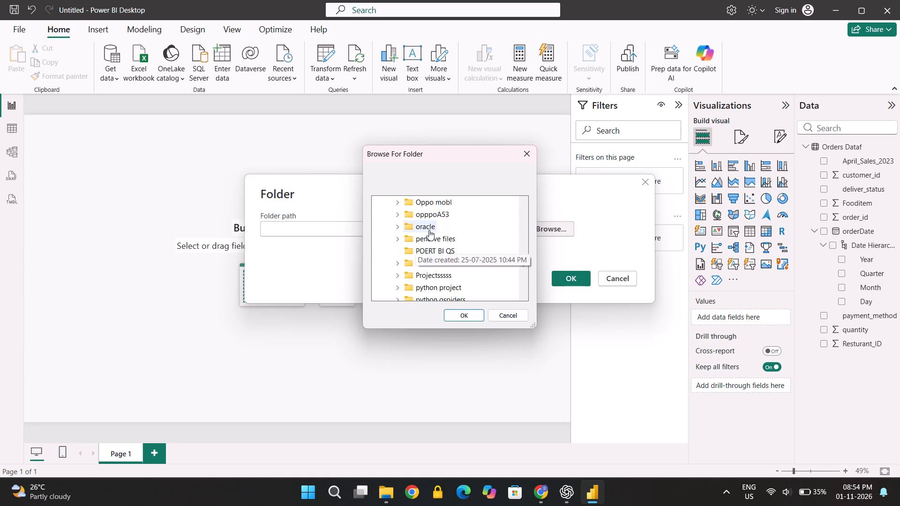
left_click(399, 262)
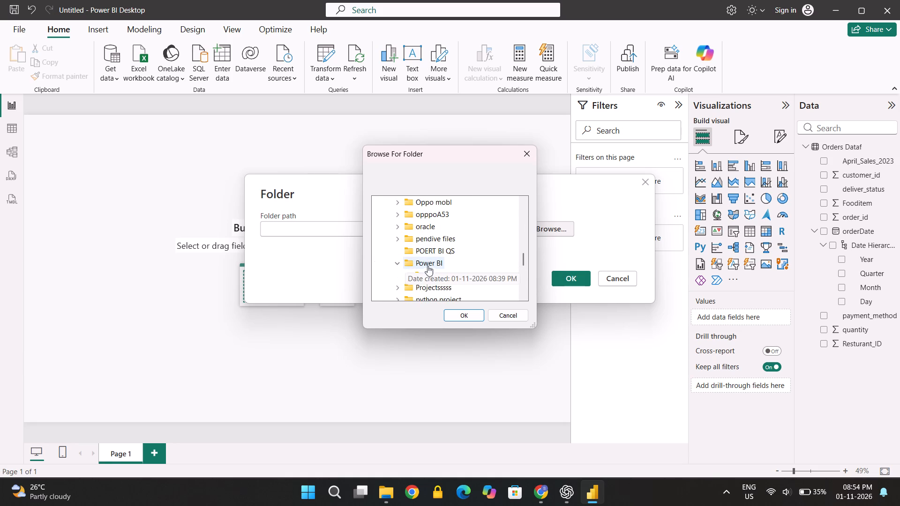
left_click(409, 275)
left_click(434, 286)
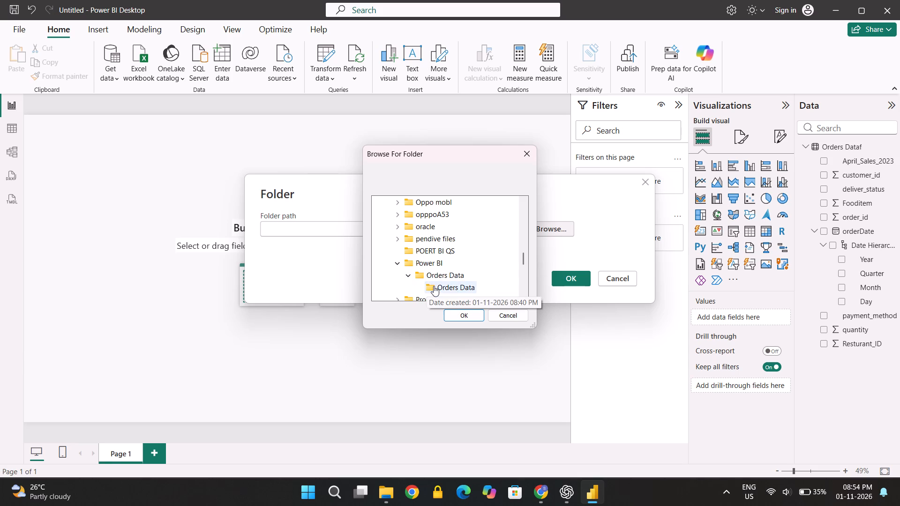
left_click(472, 318)
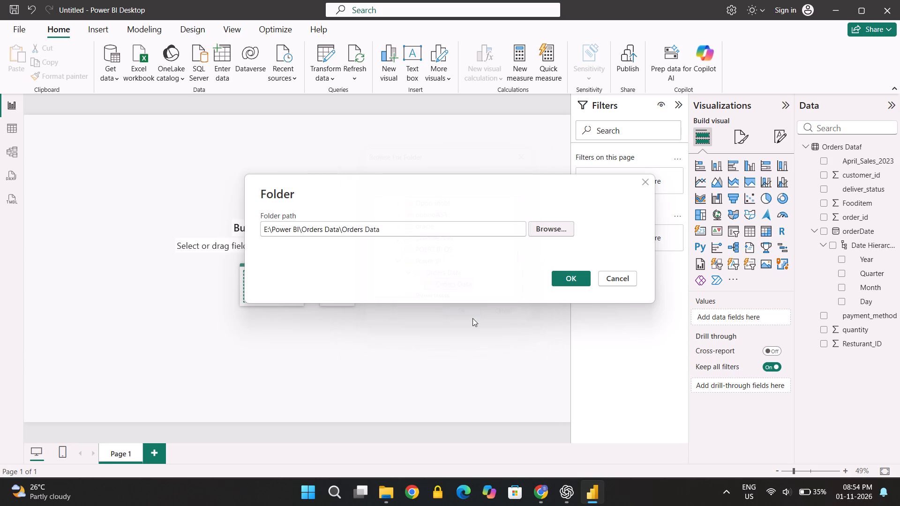
left_click(574, 277)
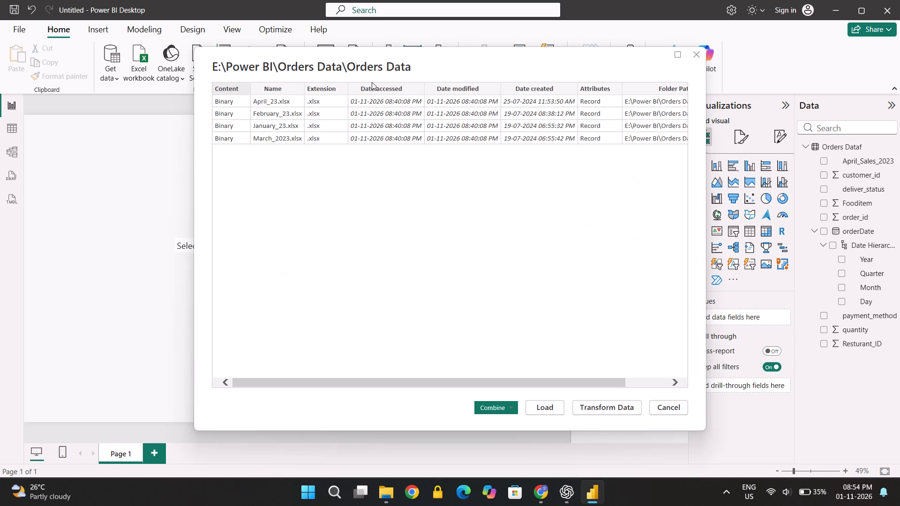
left_click(585, 407)
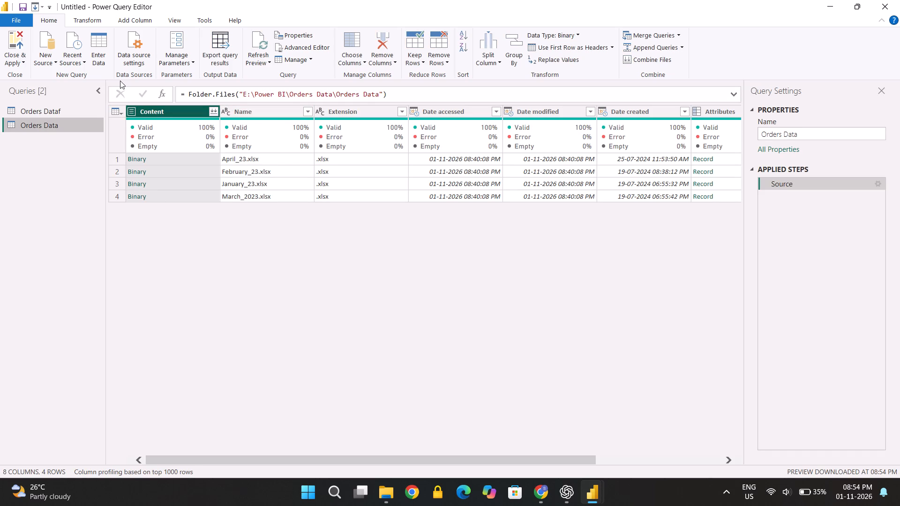
Turn off the column quality display in the data preview.
left_click(170, 17)
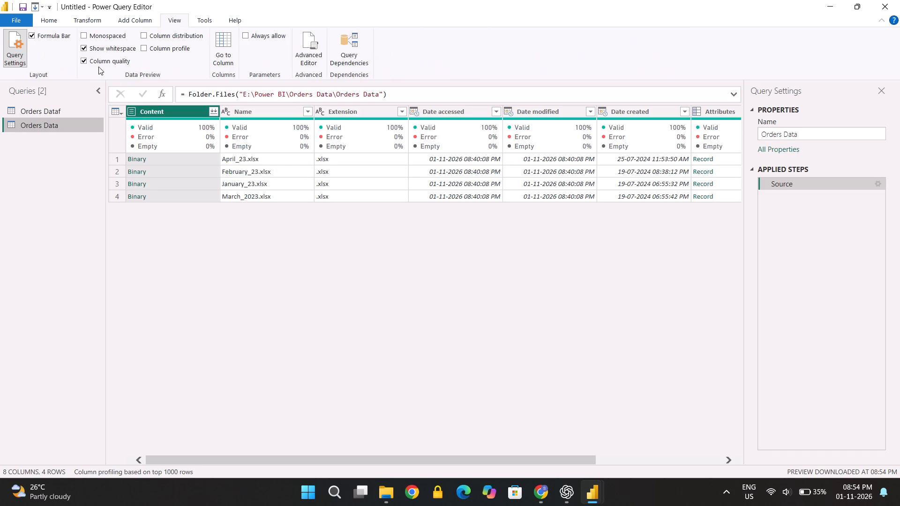
left_click(81, 60)
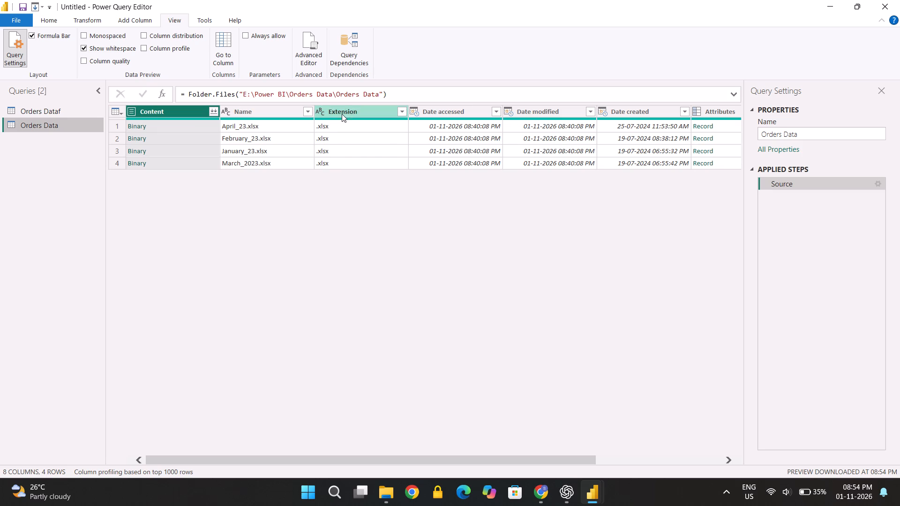
Remove all columns except Content from the new Orders Data query.
right_click(194, 109)
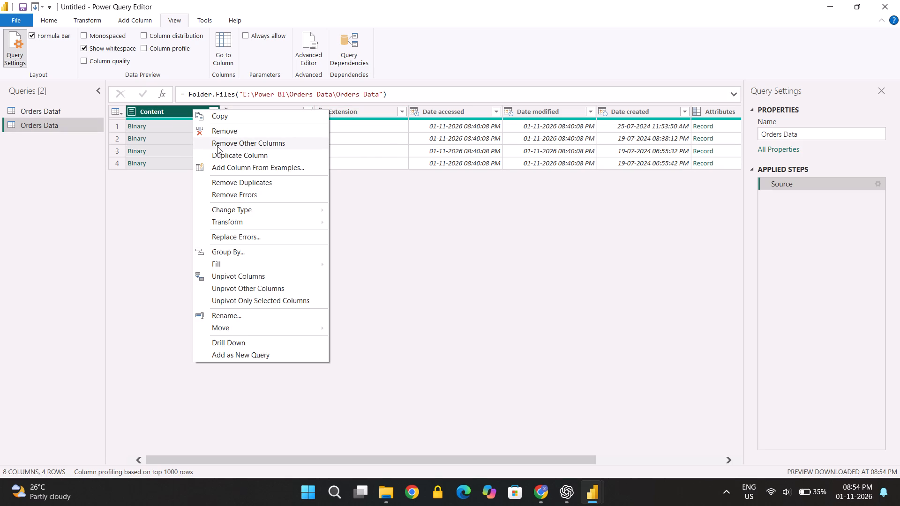
left_click(224, 143)
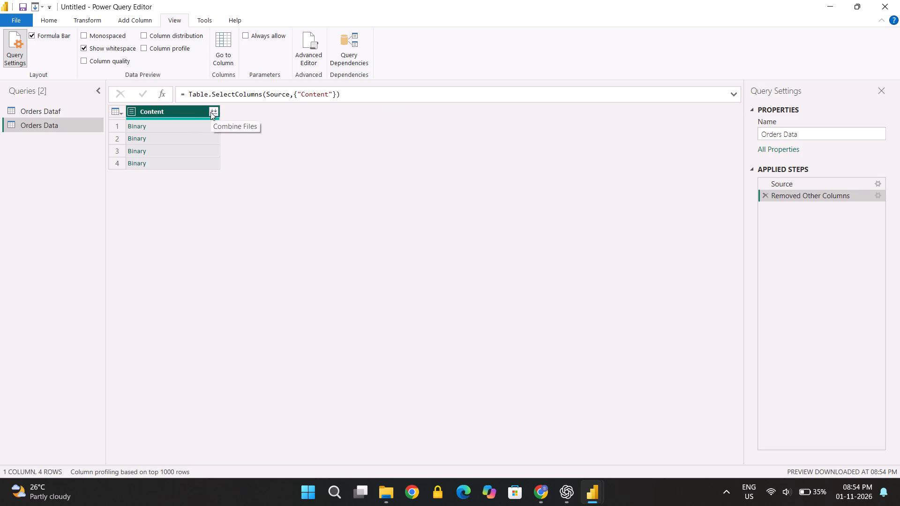
Add a custom column named Custom to the Orders Data query with the formula Excel.Workbook([Content]).
left_click(127, 16)
left_click(47, 56)
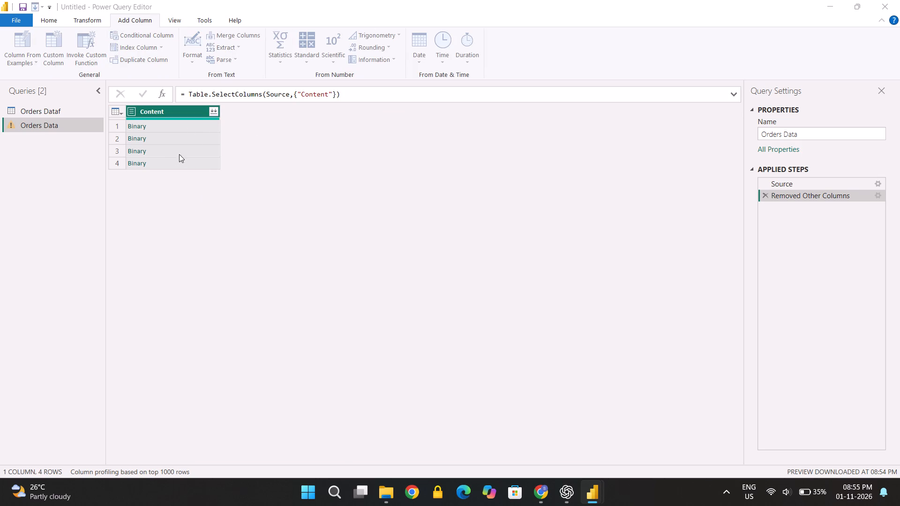
left_click(282, 211)
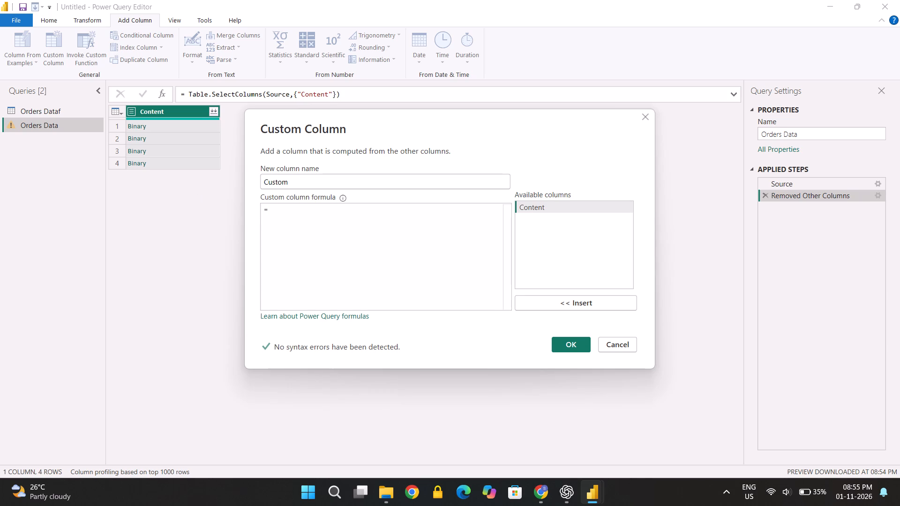
type("exp")
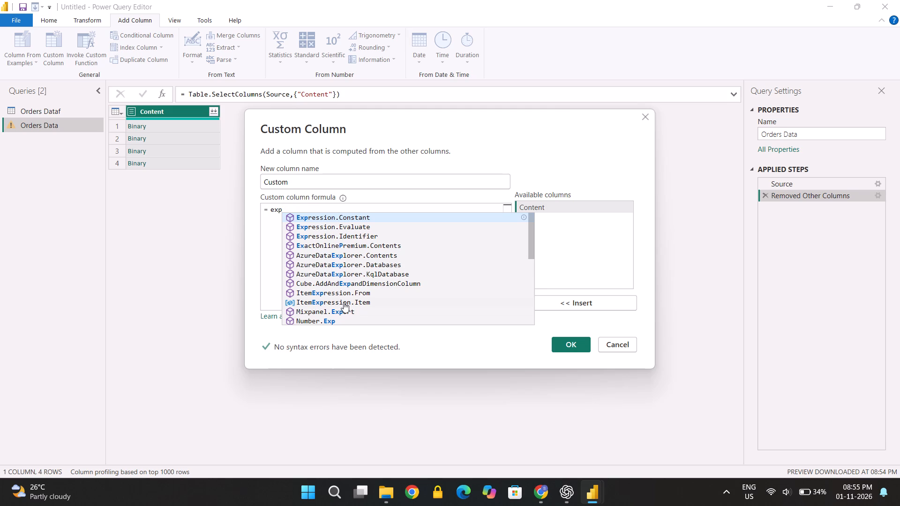
key("BackSpace")
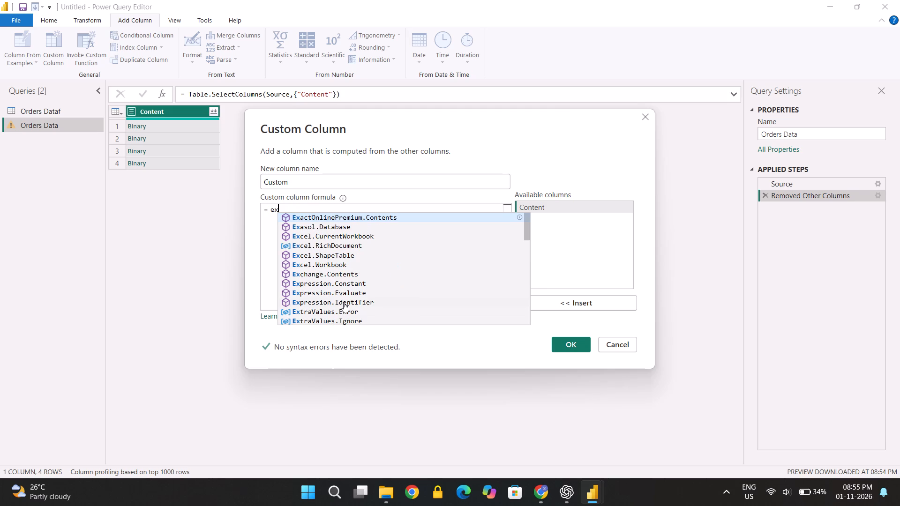
left_click(330, 264)
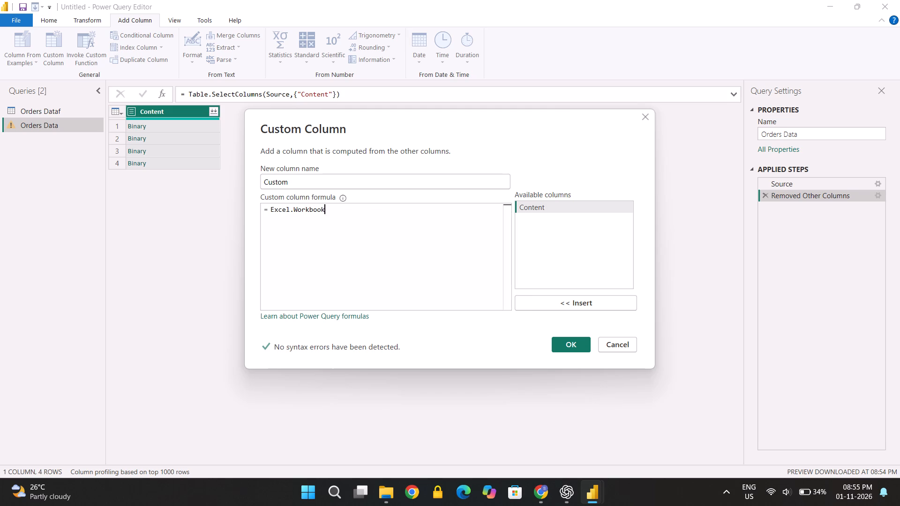
key("shift+parenleft")
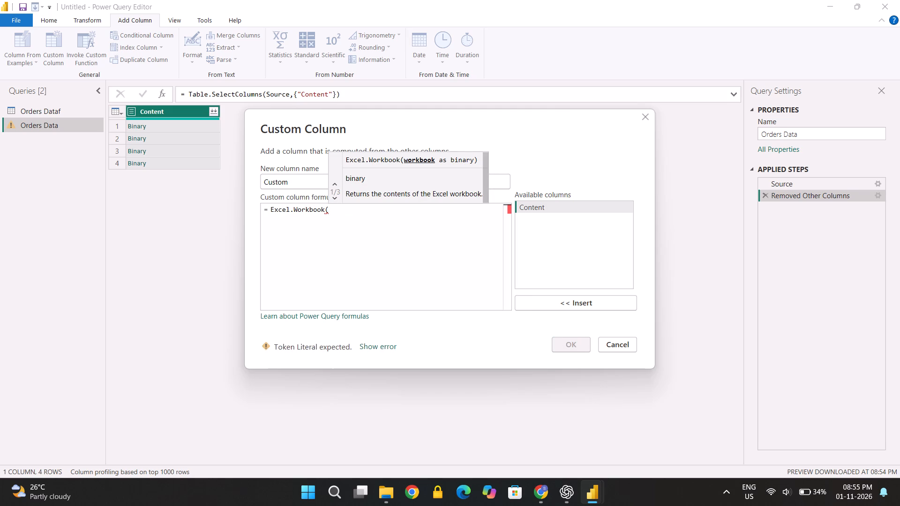
key("bracketleft")
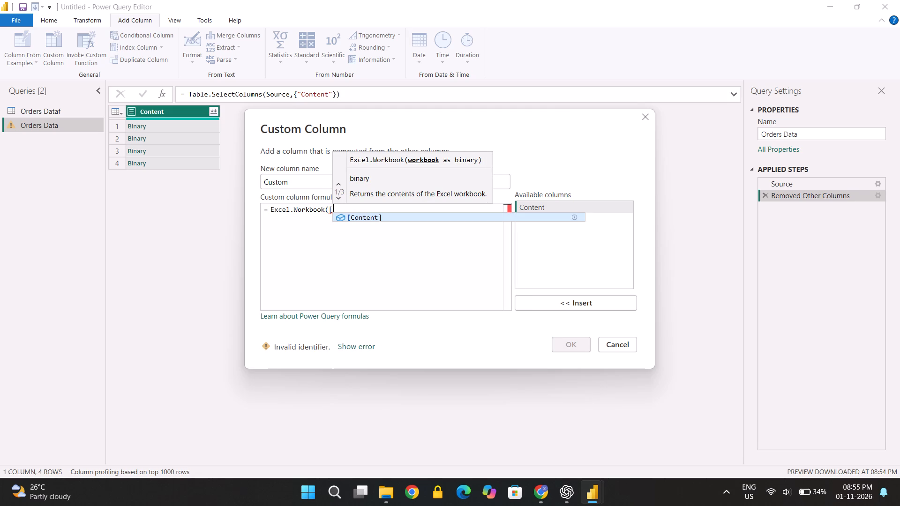
left_click(365, 219)
key("shift+parenright")
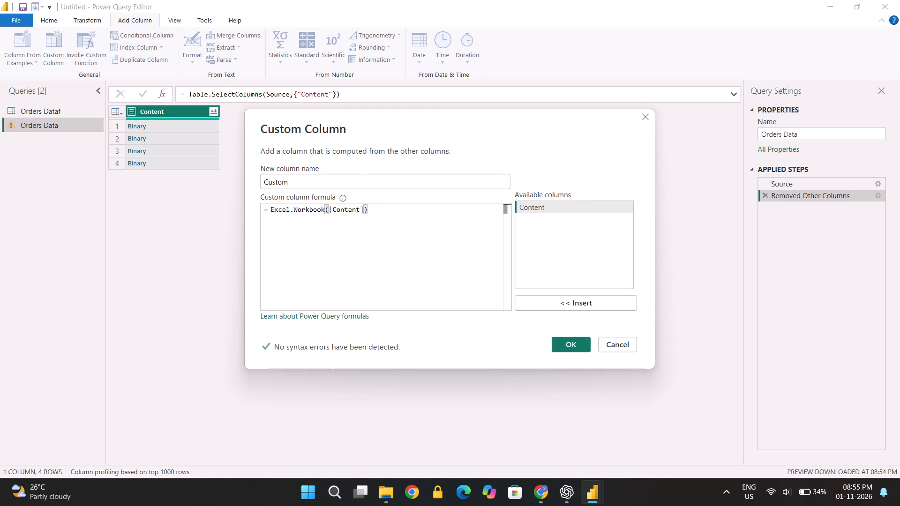
left_click(573, 343)
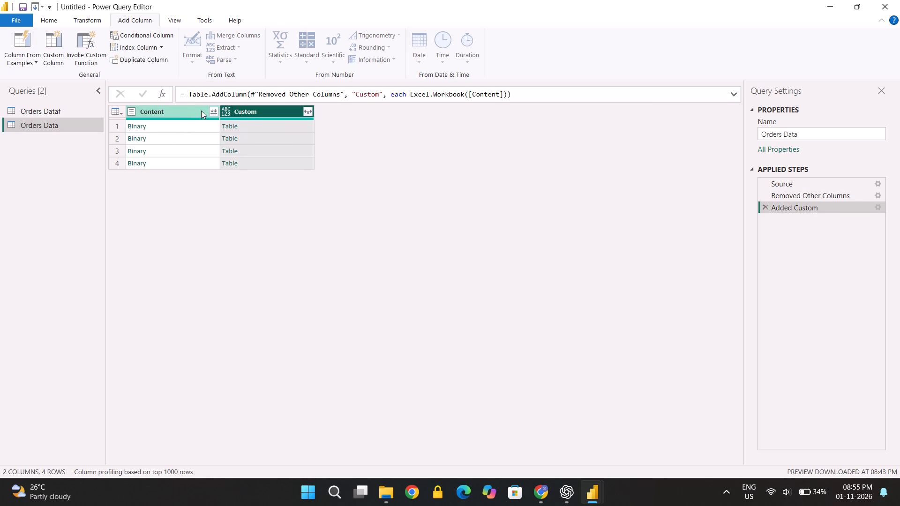
Remove the Content column from the Orders Data query.
left_click(174, 110)
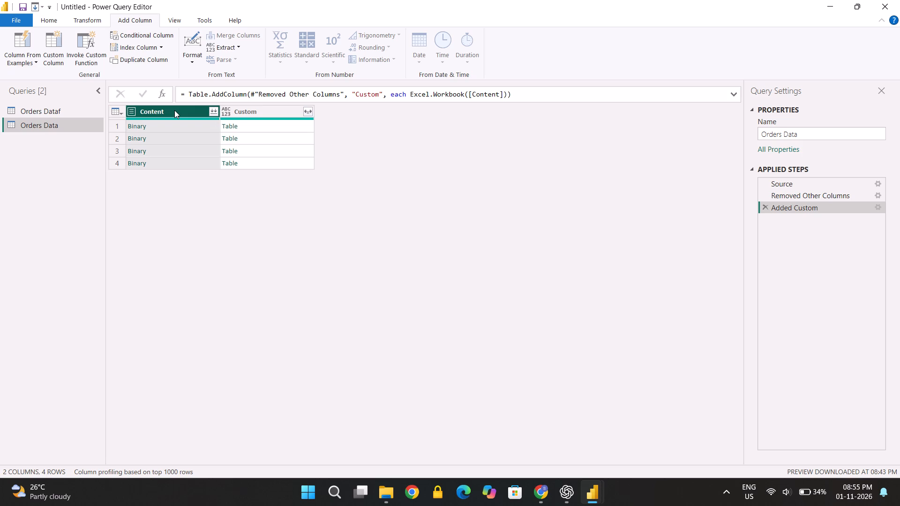
right_click(174, 110)
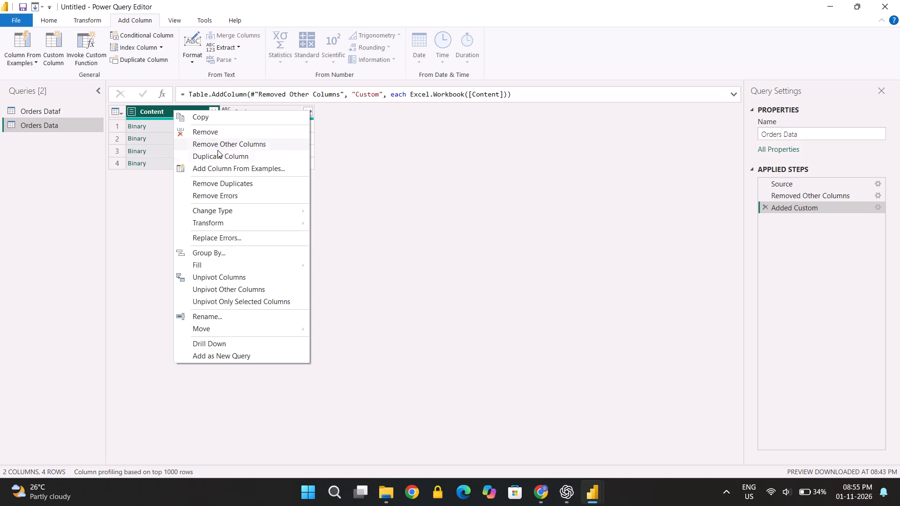
left_click(189, 127)
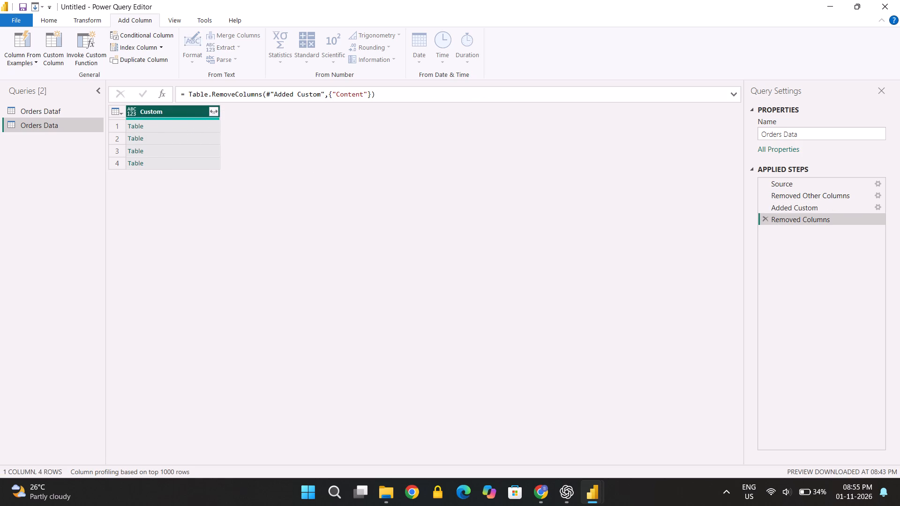
Expand the Custom column into Name, Data, Item, Kind and Hidden, using the original column name as prefix.
left_click(217, 111)
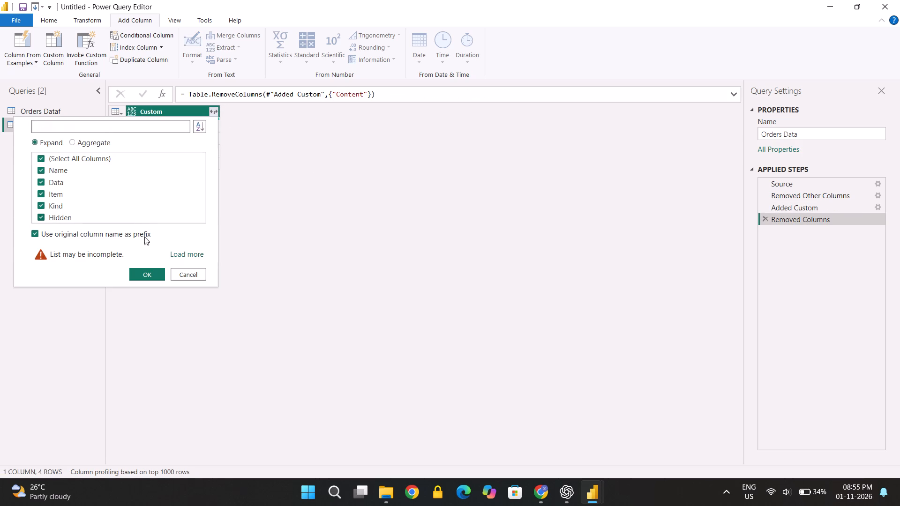
left_click(142, 272)
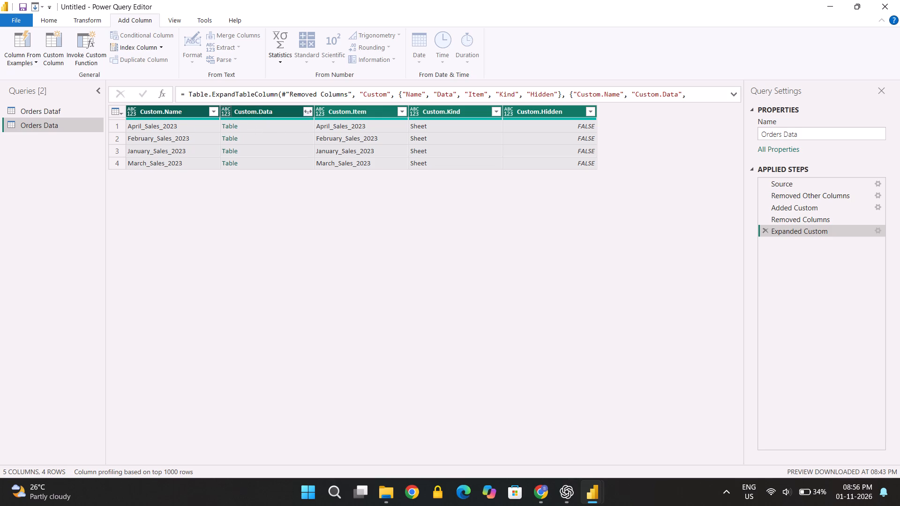
Keep only the Custom.Name and Custom.Data columns and remove all the others.
left_click(157, 109)
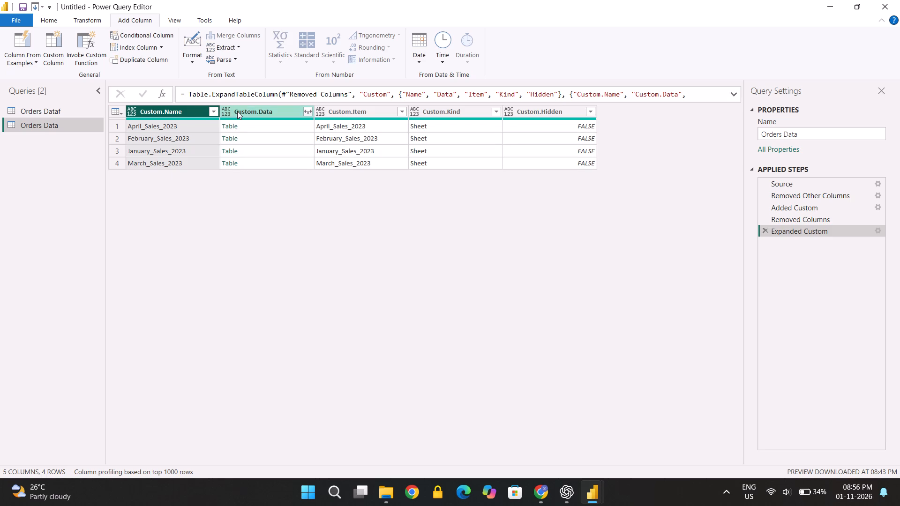
left_click(237, 111, "ctrl")
right_click(237, 111)
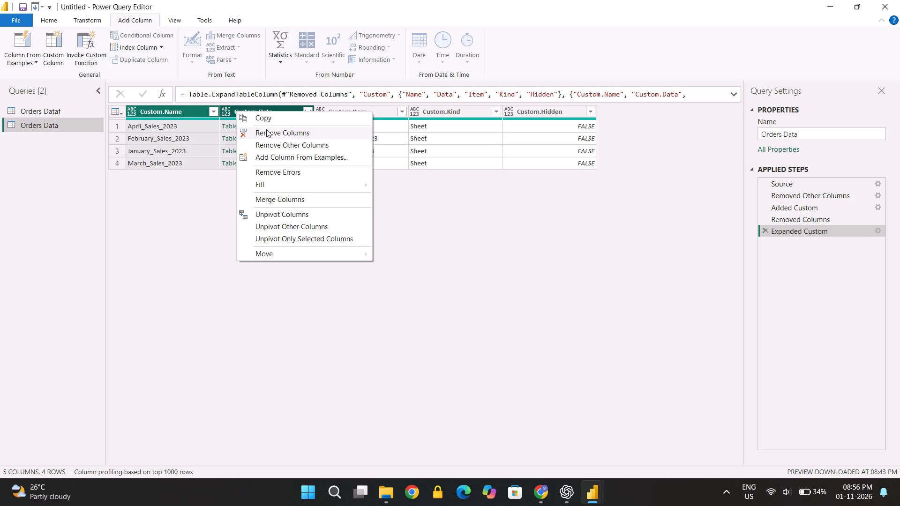
left_click(265, 143)
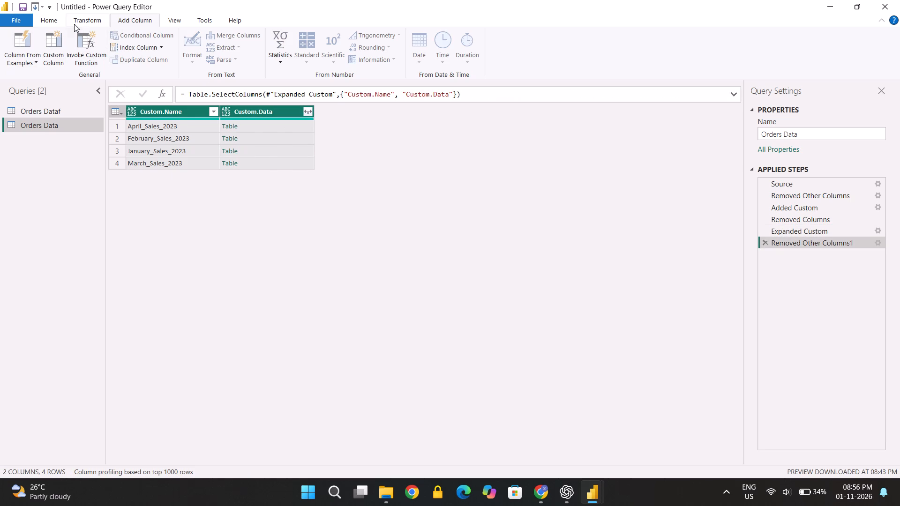
Expand the Custom.Data tables into all their columns, using the original column name as prefix.
left_click(308, 111)
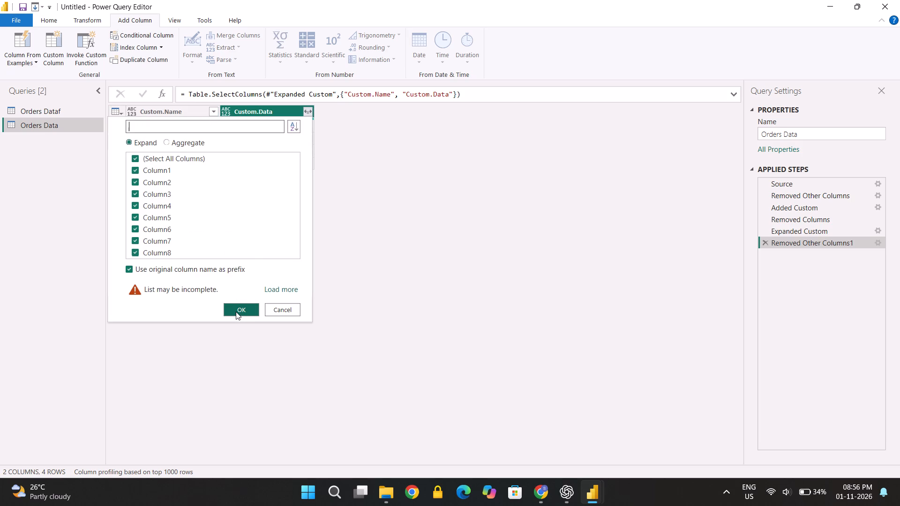
scroll(218, 232, "down", 3)
scroll(218, 232, "right", 1)
left_click(235, 307)
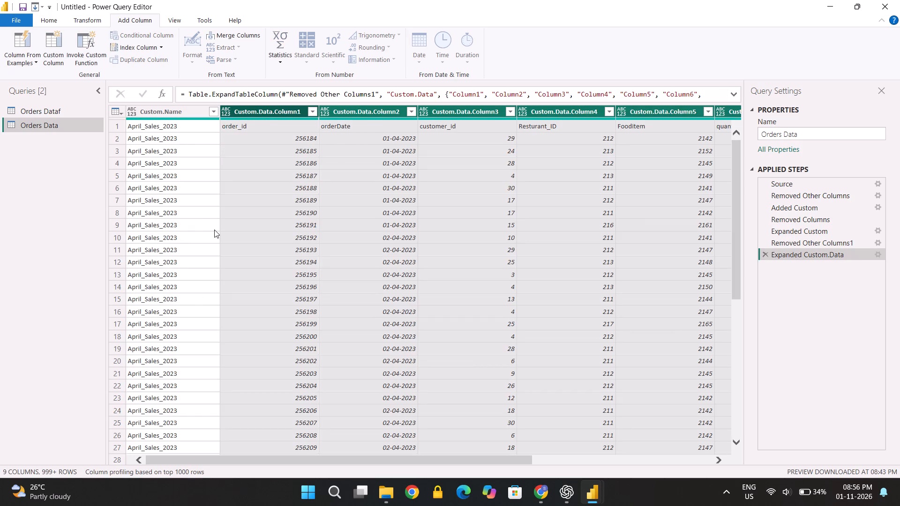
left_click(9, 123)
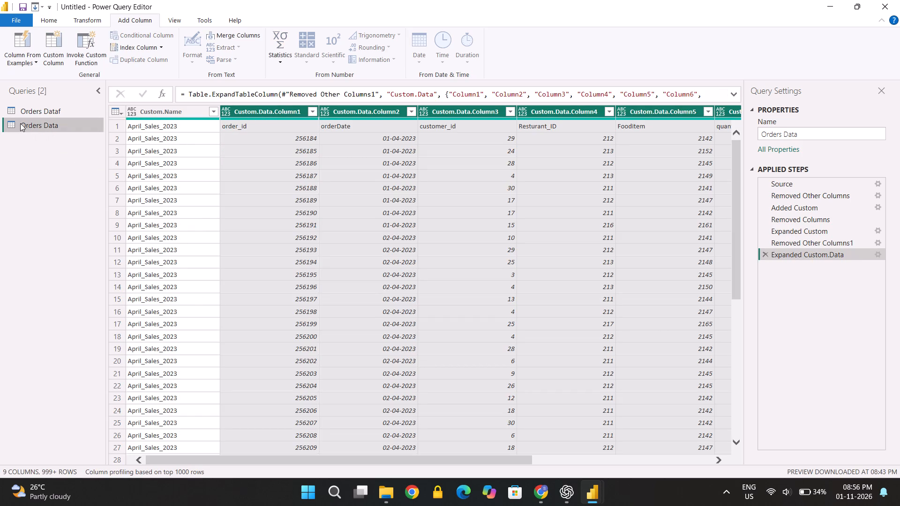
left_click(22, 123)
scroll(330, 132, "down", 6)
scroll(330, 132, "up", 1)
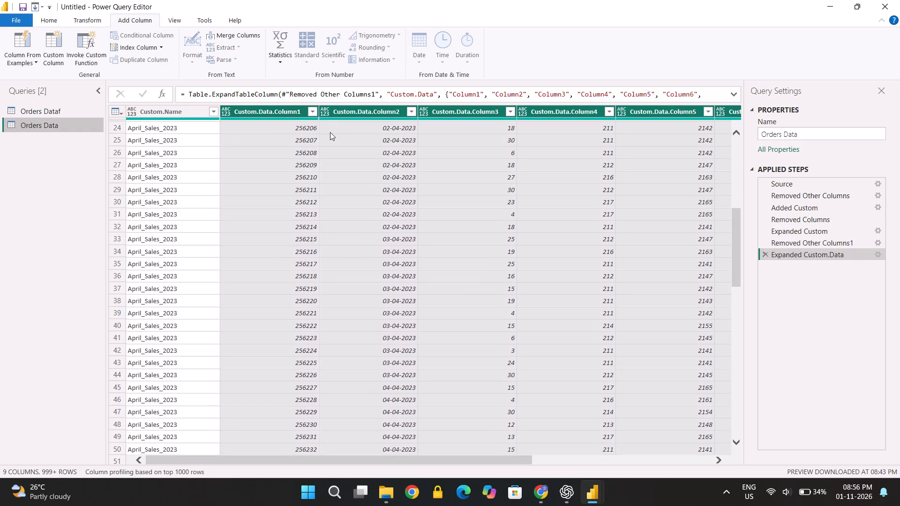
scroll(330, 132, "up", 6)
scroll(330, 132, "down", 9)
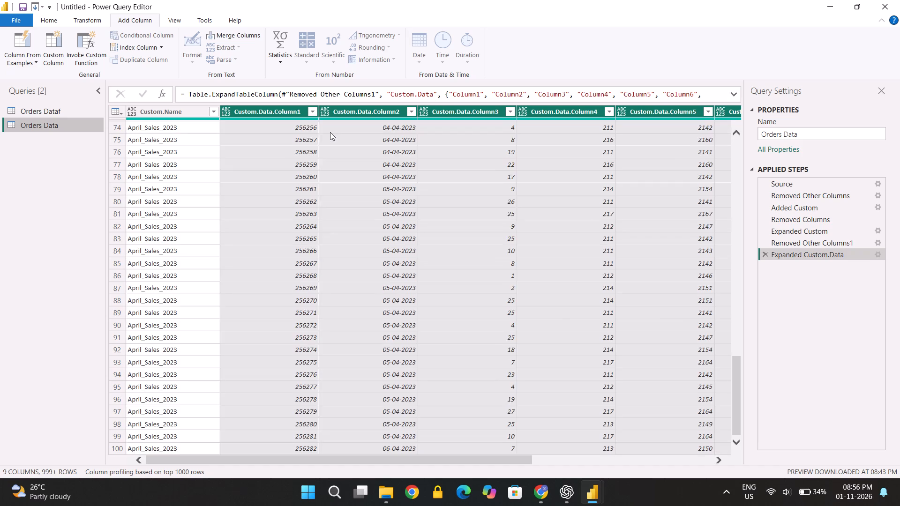
Delete the old Orders Dataf query and reopen the remaining Orders Data query.
left_click(51, 112)
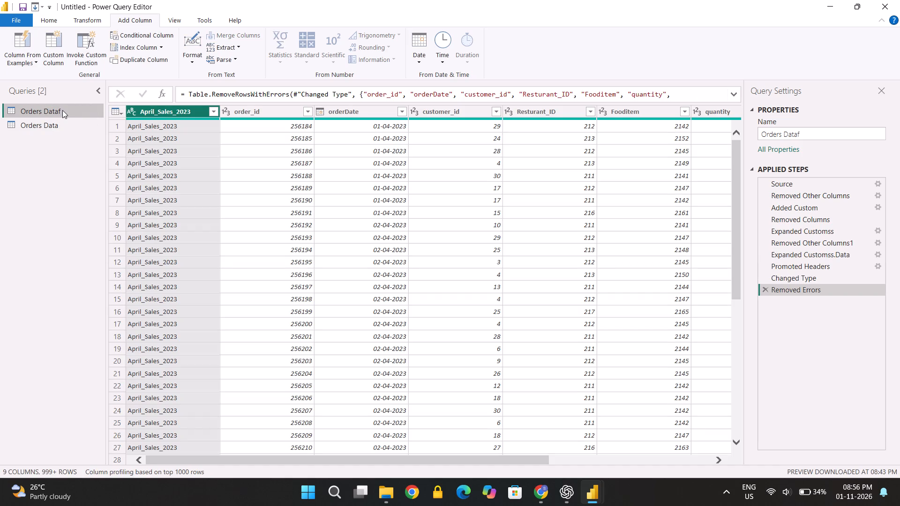
key("shift+Delete")
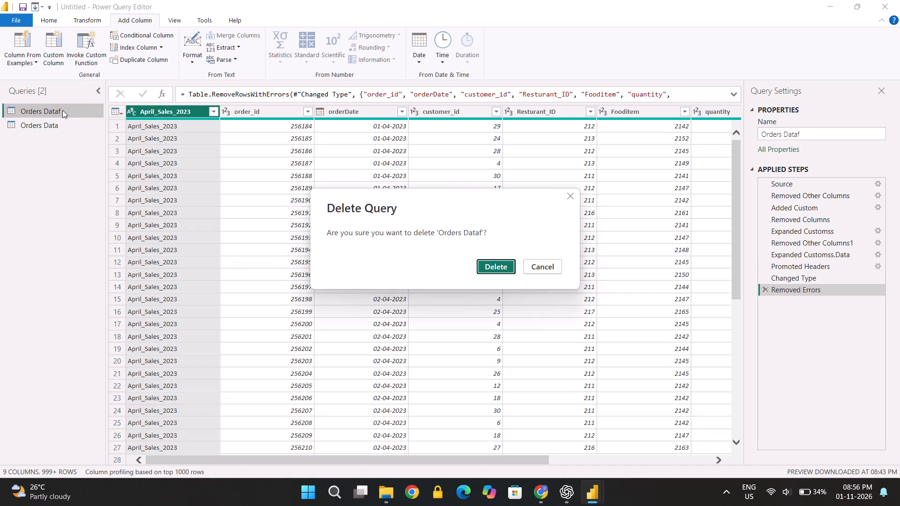
key("Return")
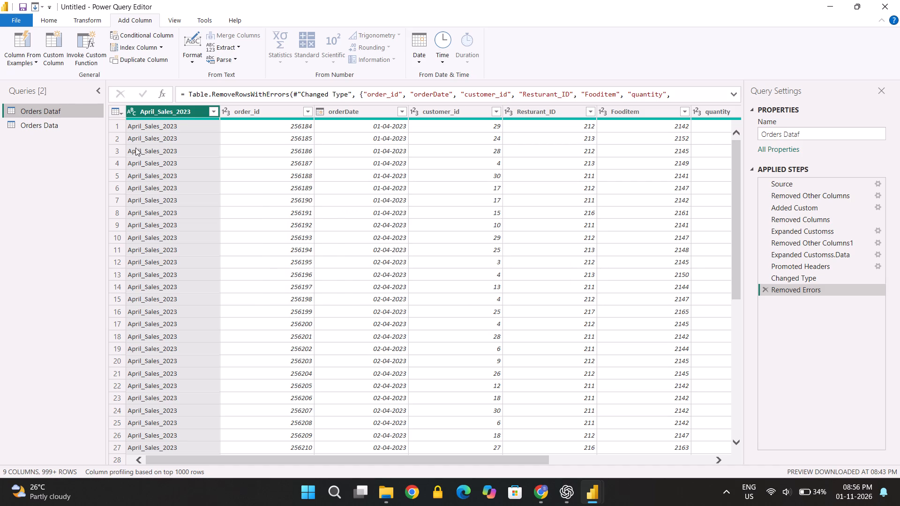
left_click(92, 89)
left_click(7, 110)
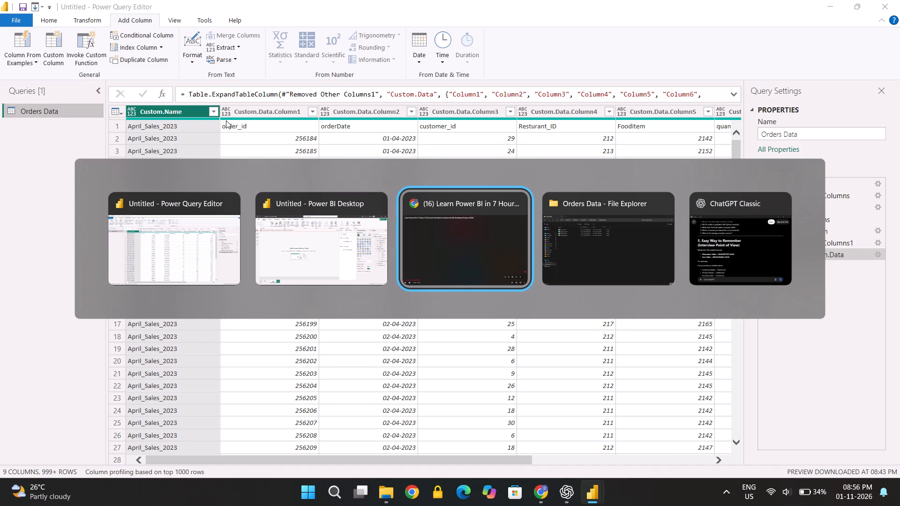
Switch to the course video and review how Table.Name and Table.Data are kept, reordered and expanded, up to the header promotion.
key("space")
key("Left")
key("Left")
key("Left")
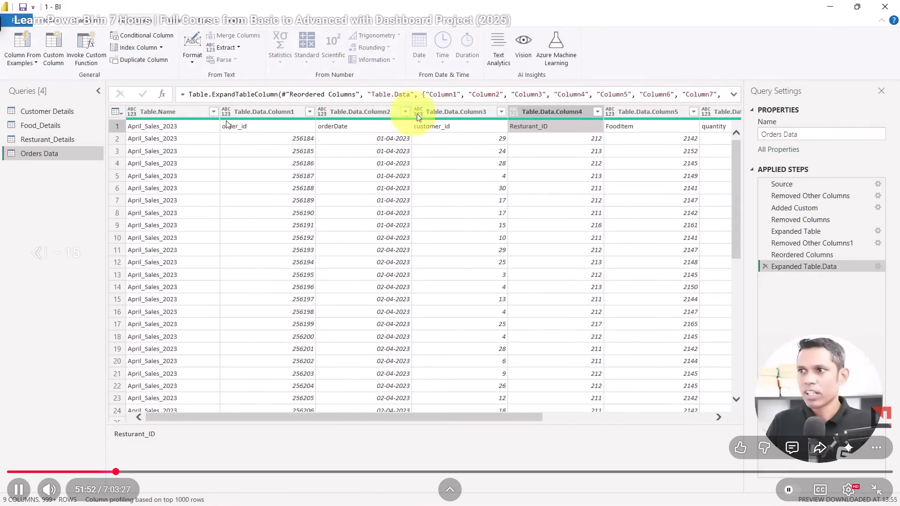
key("Left")
key("Left")
key("Left")
key("Left")
key("Left")
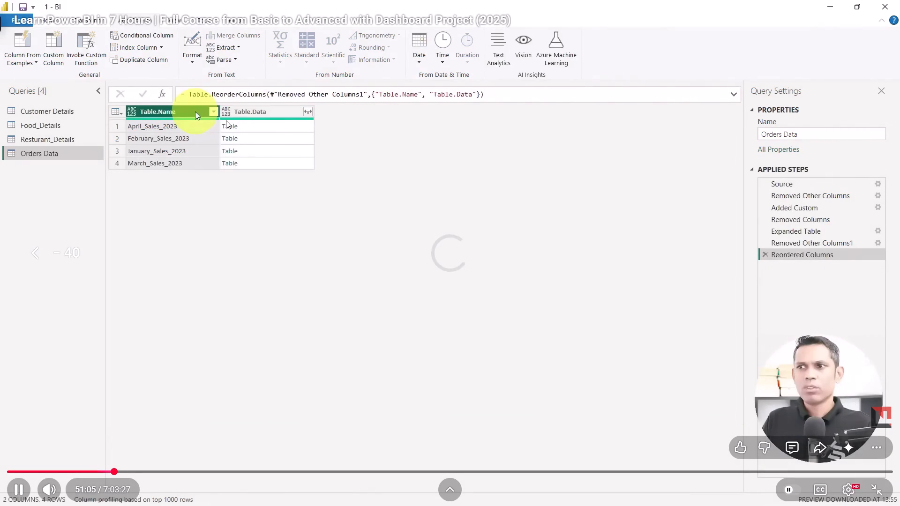
key("Left")
key("Left")
key("Left")
key("Left")
key("Left")
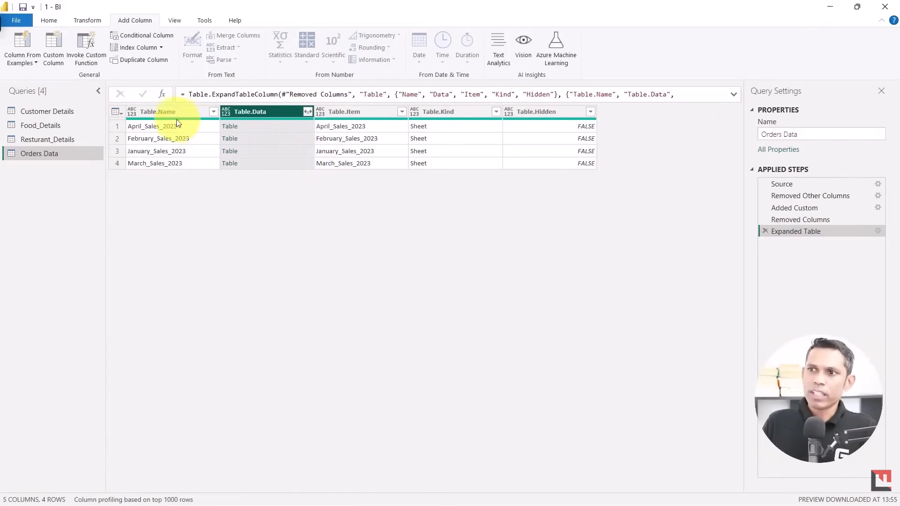
key("Right")
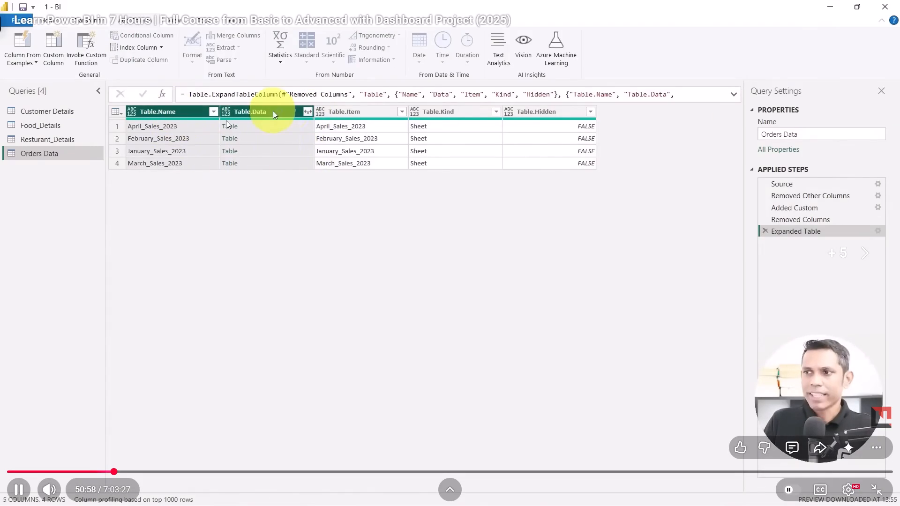
key("Right")
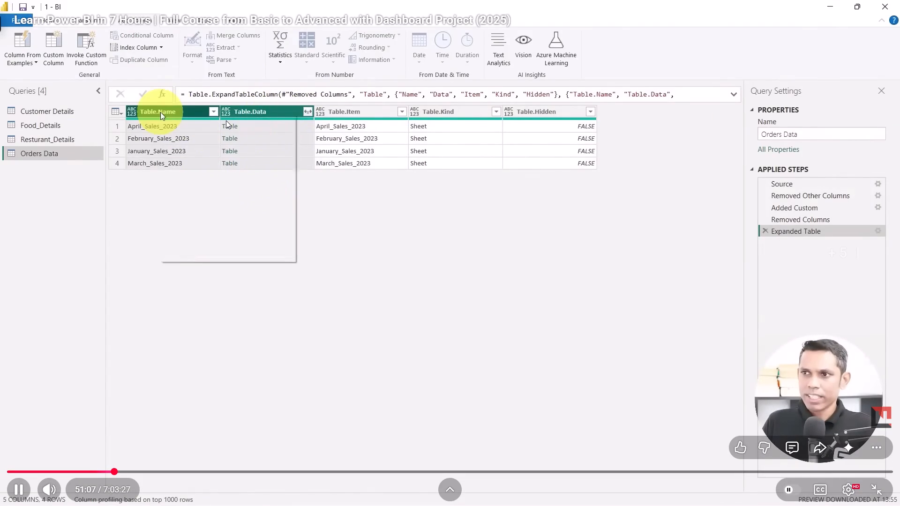
key("Right")
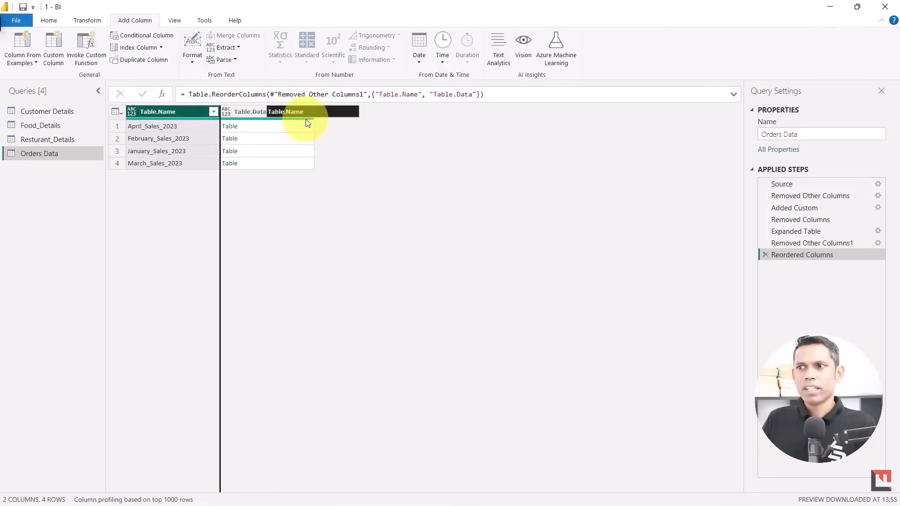
key("Right")
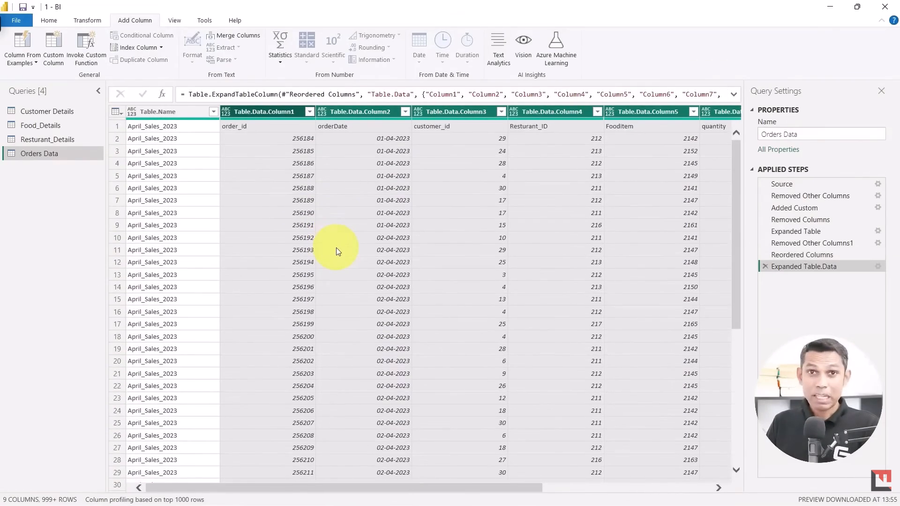
key("Right")
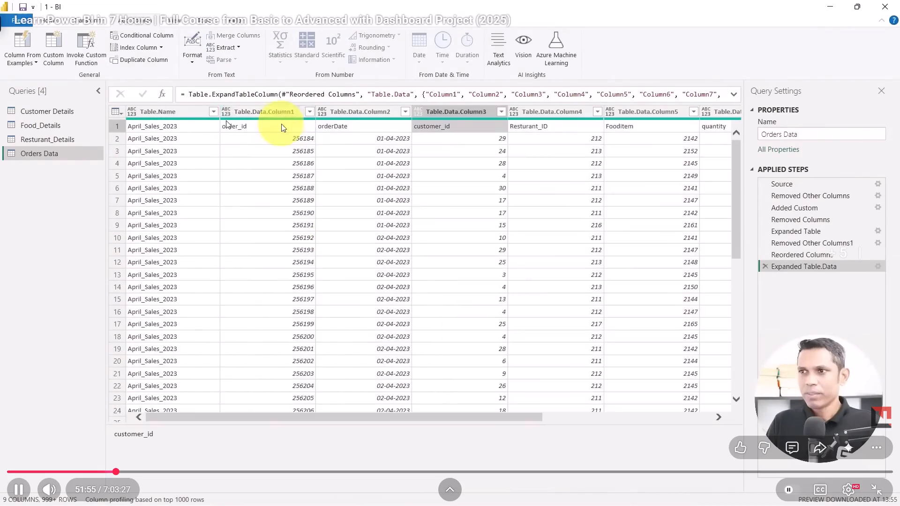
key("Right")
key("Right")
key("Right")
key("Right")
key("Right")
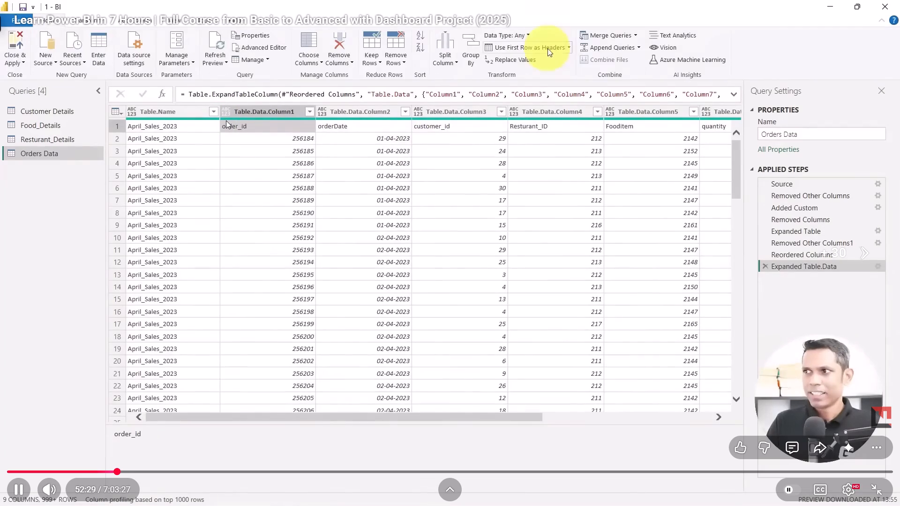
Go back through the course video to review the Excel.Workbook custom column and the Orders Data folder source step.
key("Left")
key("Left")
key("Left")
key("Left")
key("Left")
key("Left")
key("Left")
key("Left")
key("Left")
key("Left")
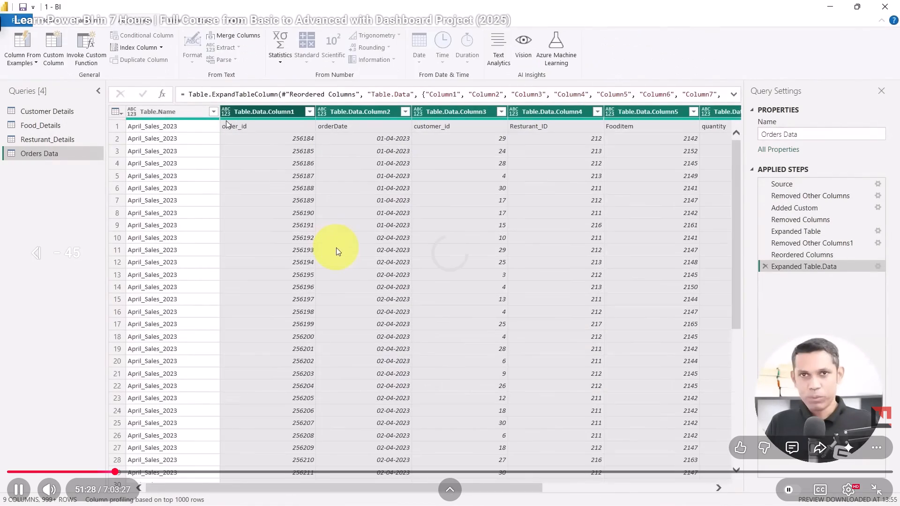
key("Left")
key("Left")
key("Left")
key("Left")
key("Left")
key("Left")
key("Left")
key("Left")
key("Left")
key("Left")
key("Left")
key("Left")
key("Left")
key("Left")
key("Left")
key("Left")
key("Left")
key("Left")
key("Left")
key("Left")
key("Left")
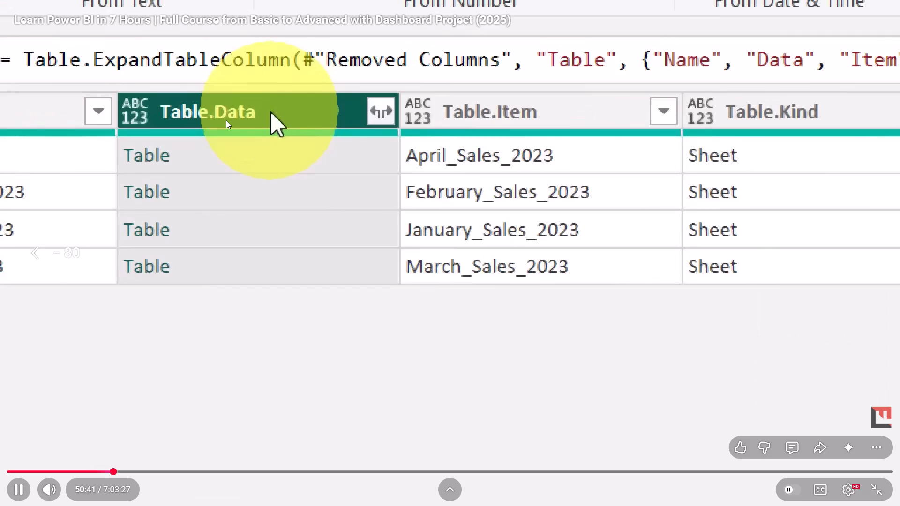
key("Left")
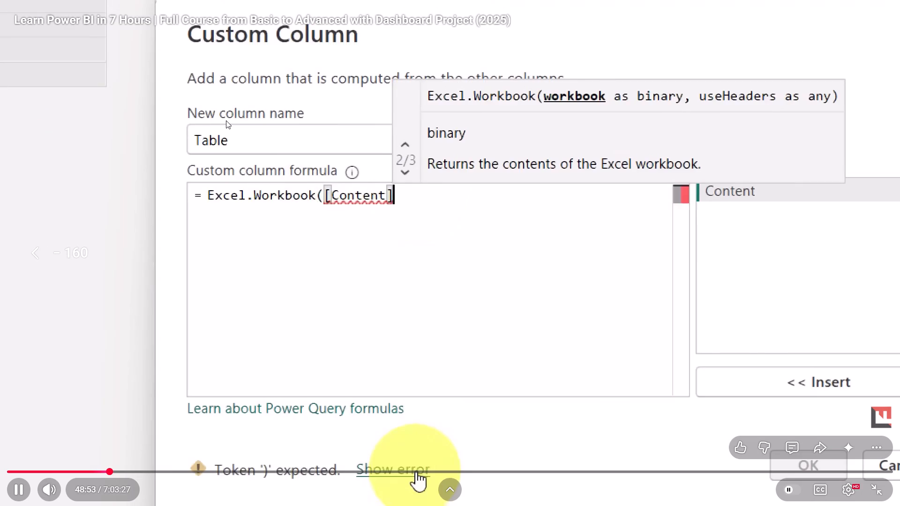
key("Right")
key("Right")
key("Right")
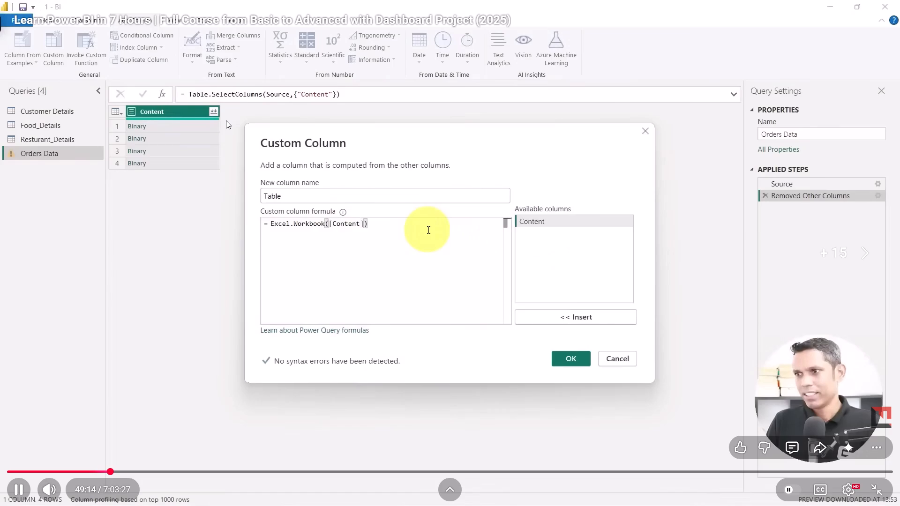
key("Left")
key("Left")
key("Left")
key("Left")
key("Left")
key("Left")
key("Left")
key("Left")
key("Left")
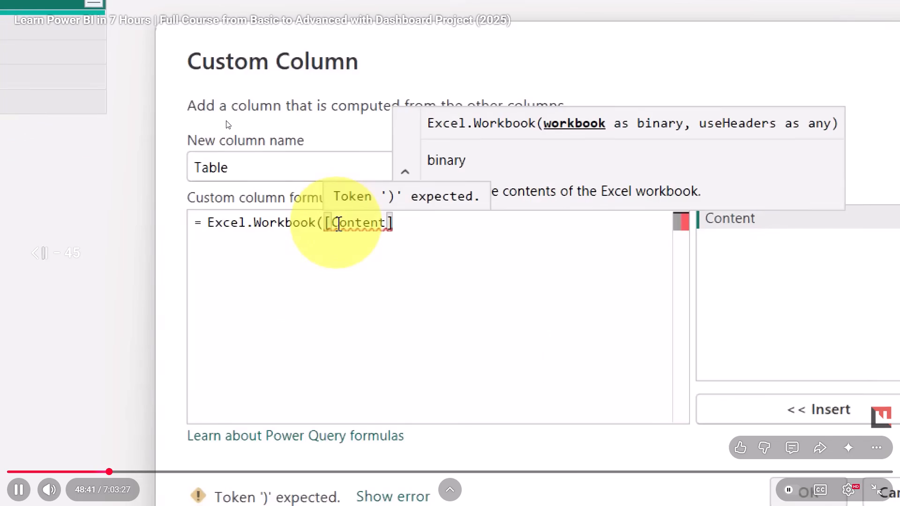
key("Left")
key("Left")
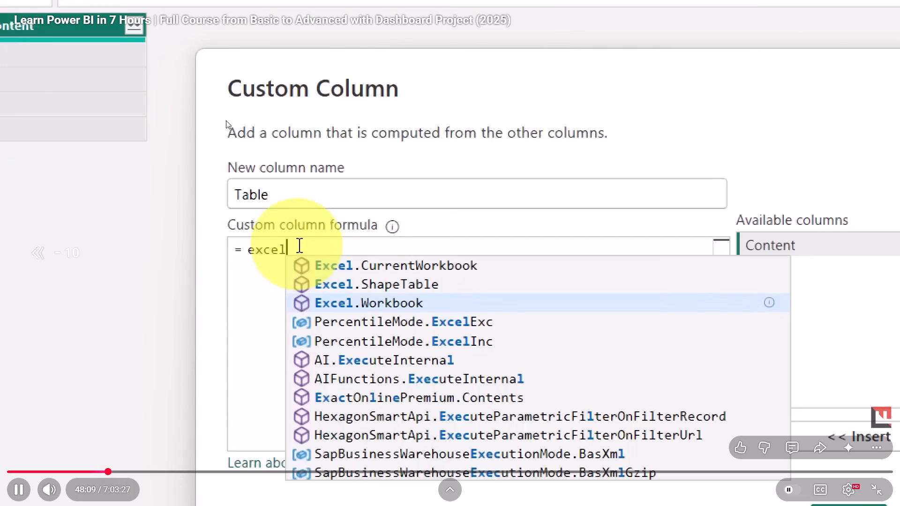
key("Left")
key("Left")
key("Left")
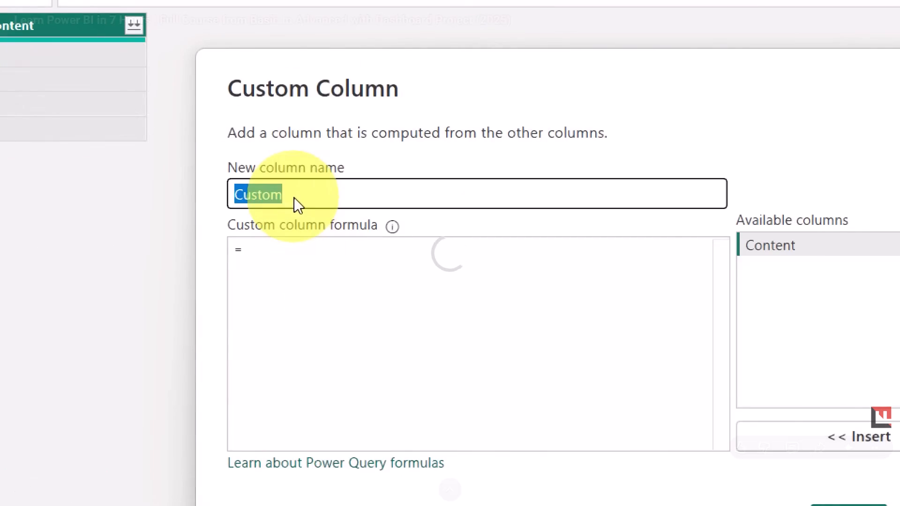
key("Left")
key("Left")
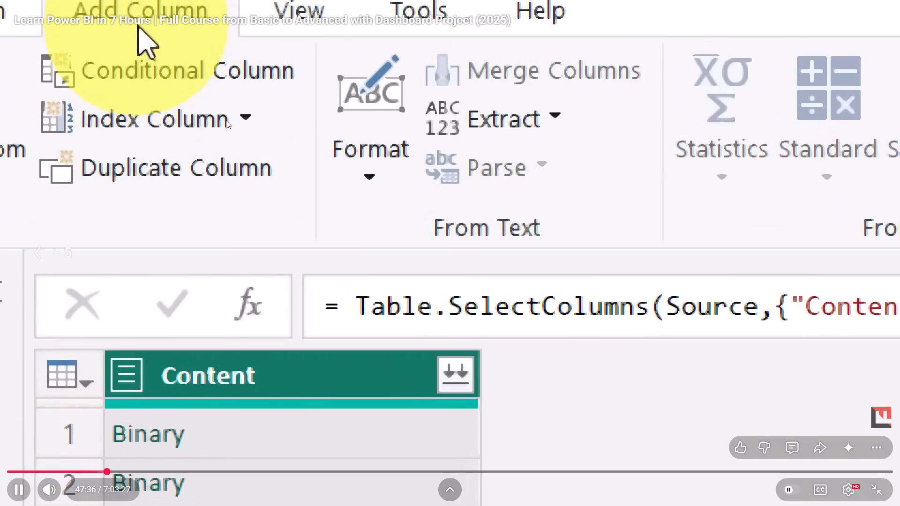
key("Left")
key("Left")
key("Left")
key("Left")
key("Left")
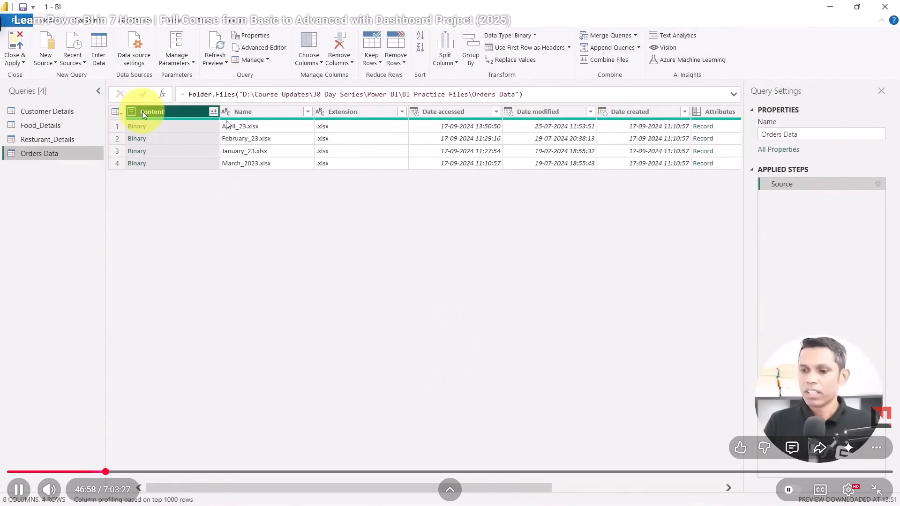
Skip the course video forward from the folder source, past the removal of other columns and the custom column creation.
key("Right")
key("Right")
key("Right")
key("Right")
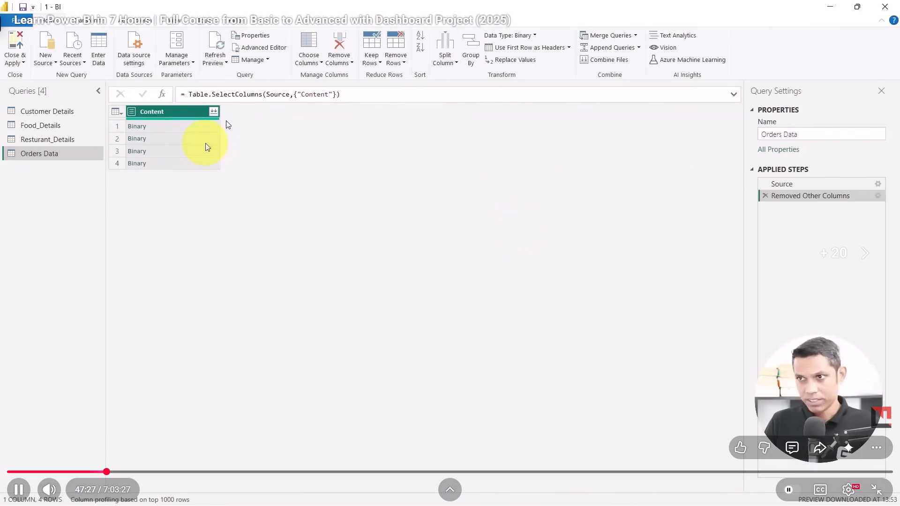
key("Right")
key("Right")
key("Right")
key("Right")
key("Right")
key("Right")
key("Right")
key("Right")
key("Right")
key("Right")
key("Right")
key("Right")
key("Right")
key("Right")
key("Right")
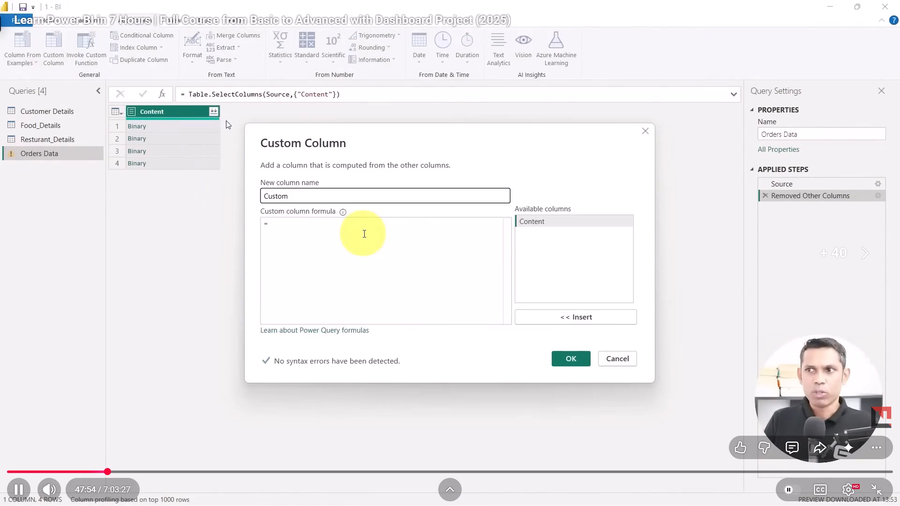
key("Right")
key("Right")
key("Right")
key("Right")
key("Right")
key("Right")
key("Right")
key("Right")
key("Right")
key("Right")
key("Right")
key("Right")
key("Right")
key("Right")
key("Right")
key("Right")
key("Right")
key("Right")
key("Right")
key("Right")
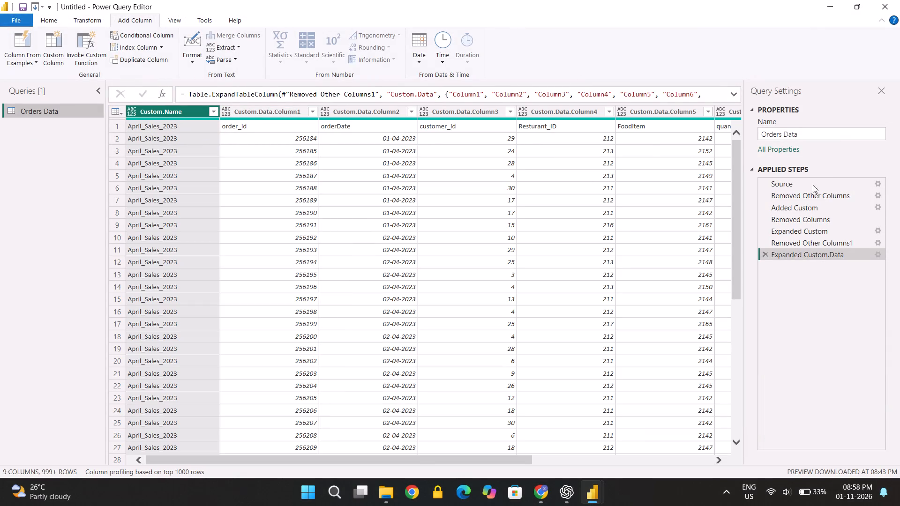
Return to the Power Query Editor and promote the first row of the Orders Data query to headers.
scroll(805, 197, "down", 1)
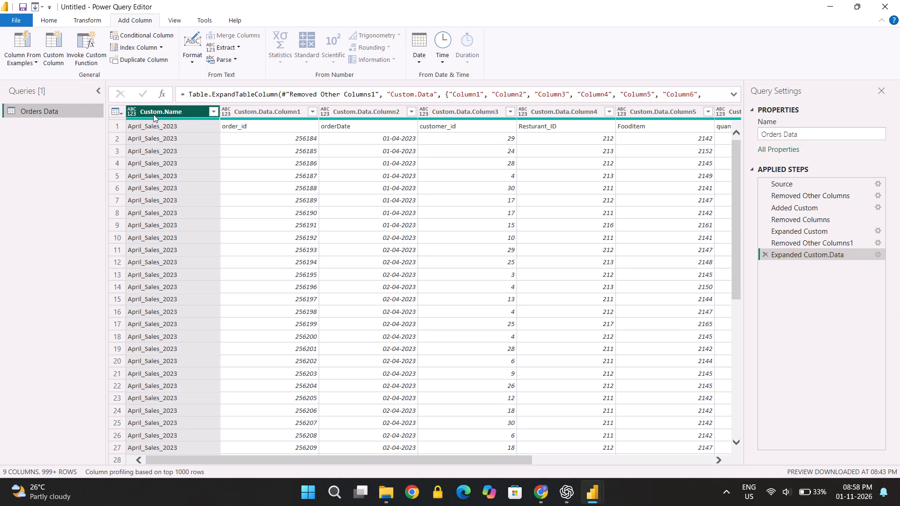
left_click(149, 20)
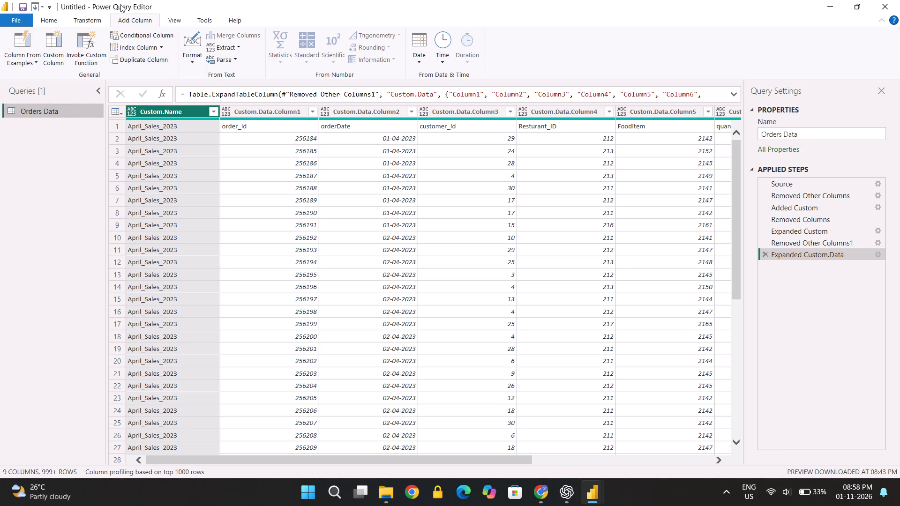
left_click(142, 19)
left_click(52, 20)
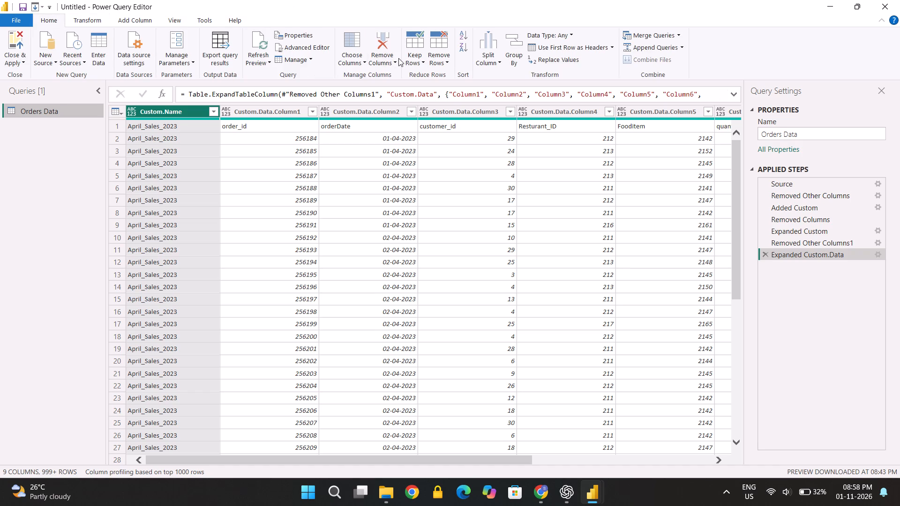
left_click(542, 48)
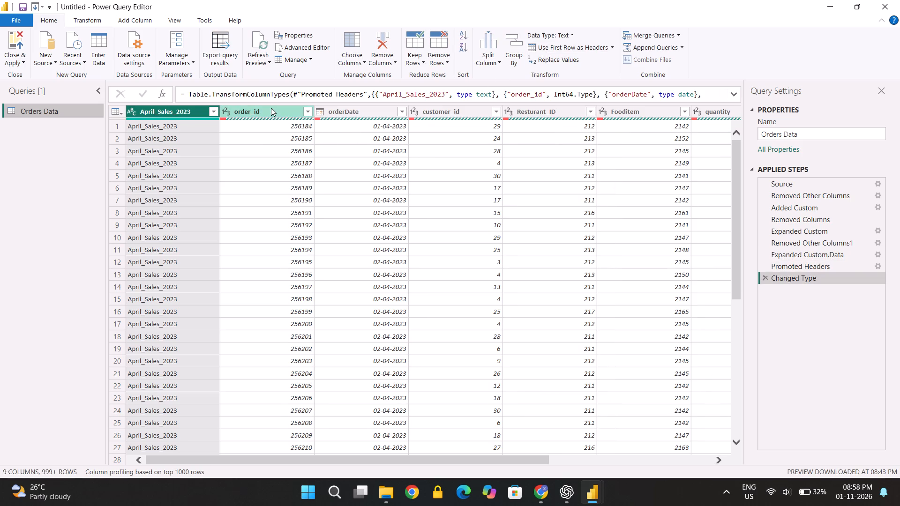
Remove the rows with errors in the order_id column.
right_click(271, 108)
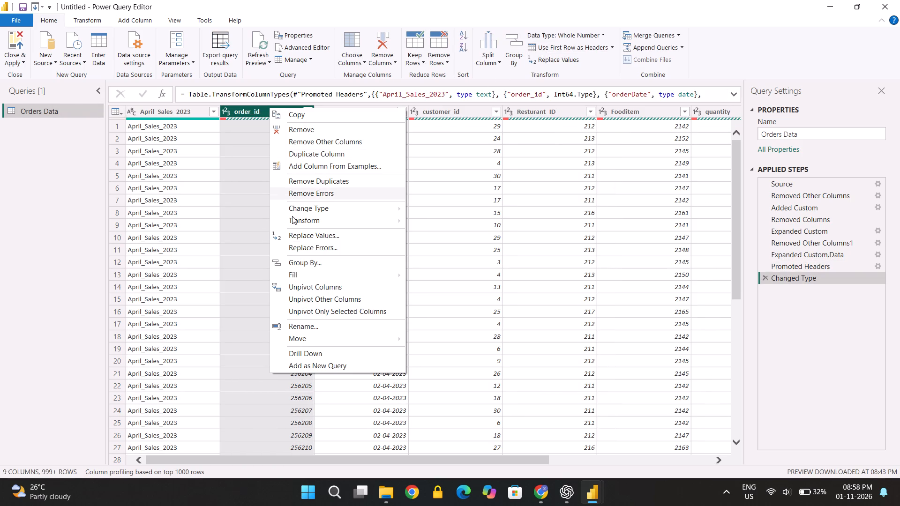
left_click(300, 191)
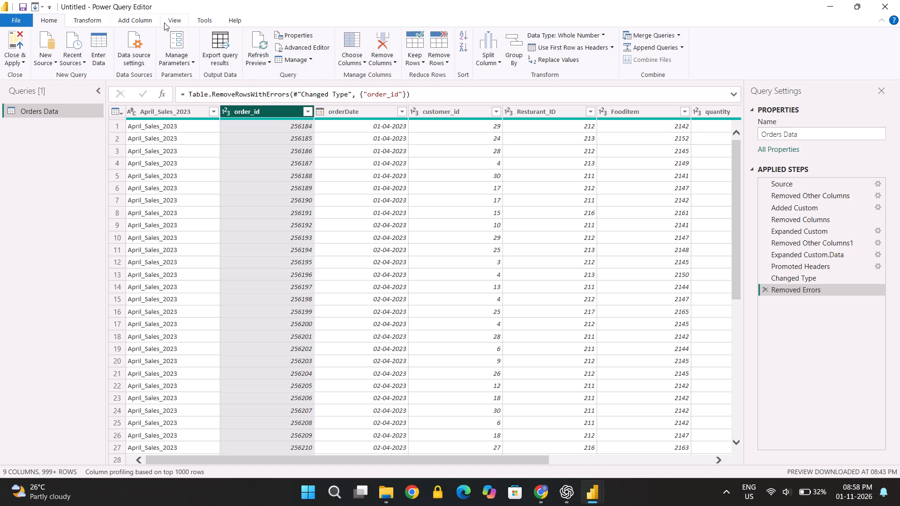
Turn on the column quality display for the data preview.
left_click(173, 20)
left_click(86, 60)
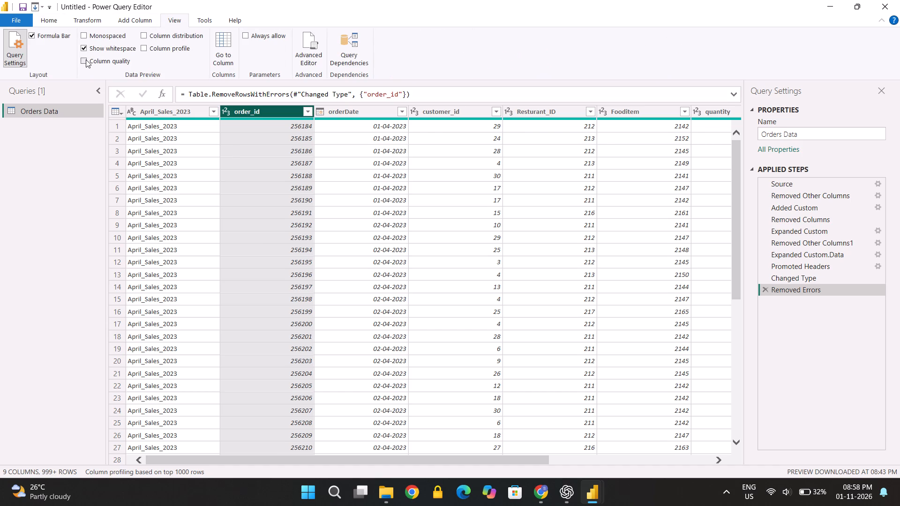
left_click(23, 201)
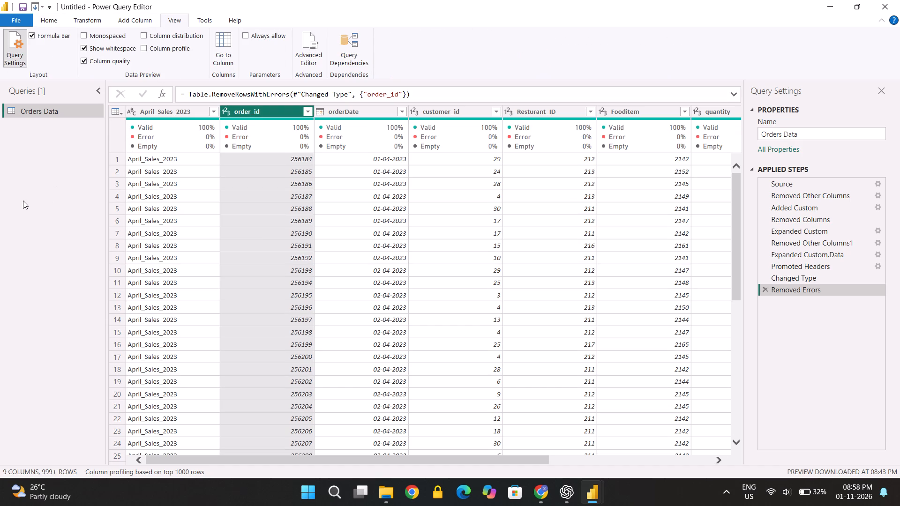
Apply the query changes and close the Power Query Editor.
left_click(21, 21)
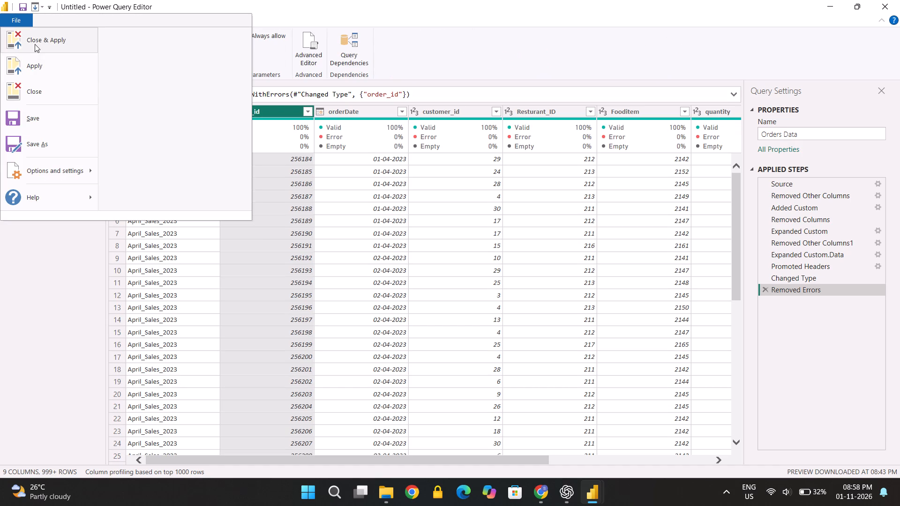
left_click(34, 41)
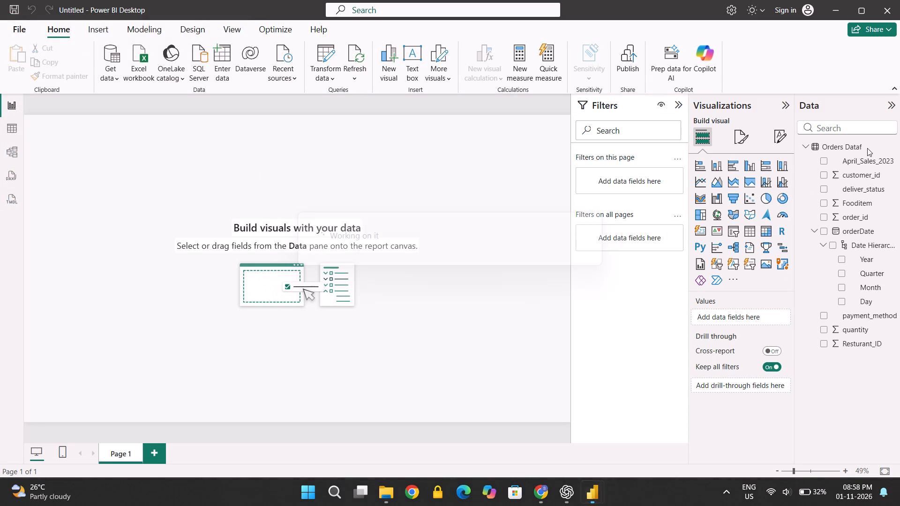
Expand the Orders Data table in the report's data list and examine its fields.
left_click(804, 146)
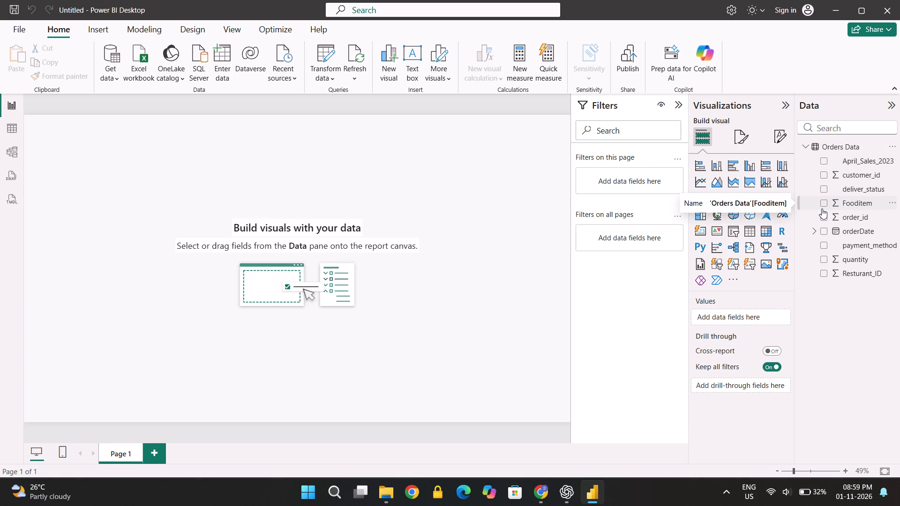
scroll(822, 208, "down", 1)
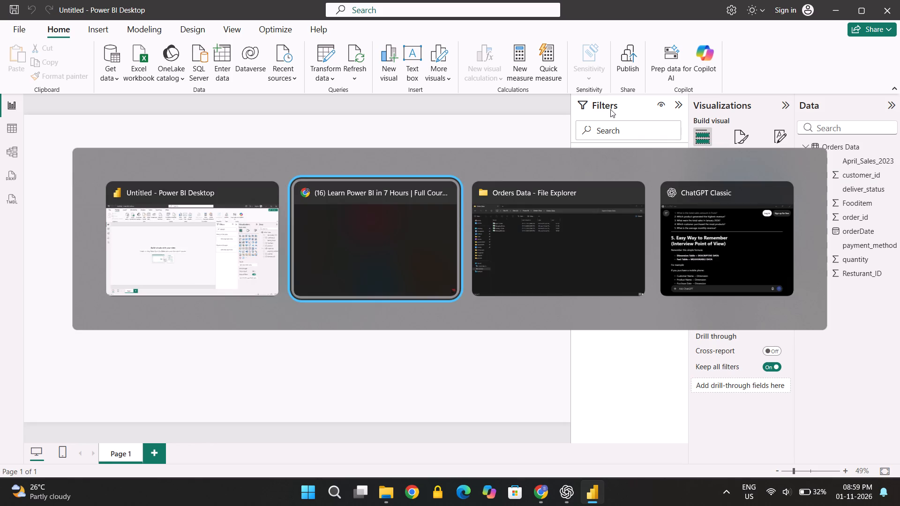
Pause the course video in the browser and look through the practice files in the course's GitHub repository.
left_click(610, 109)
double_click(610, 109)
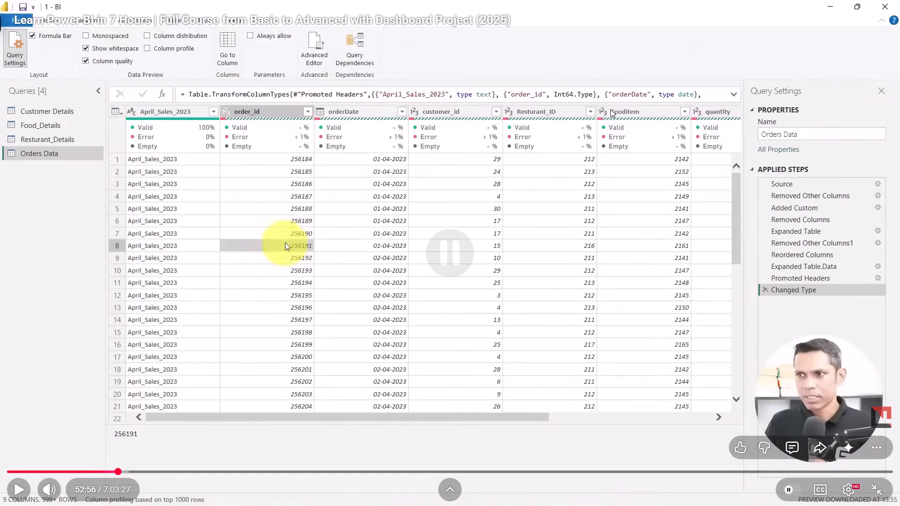
left_click(221, 5)
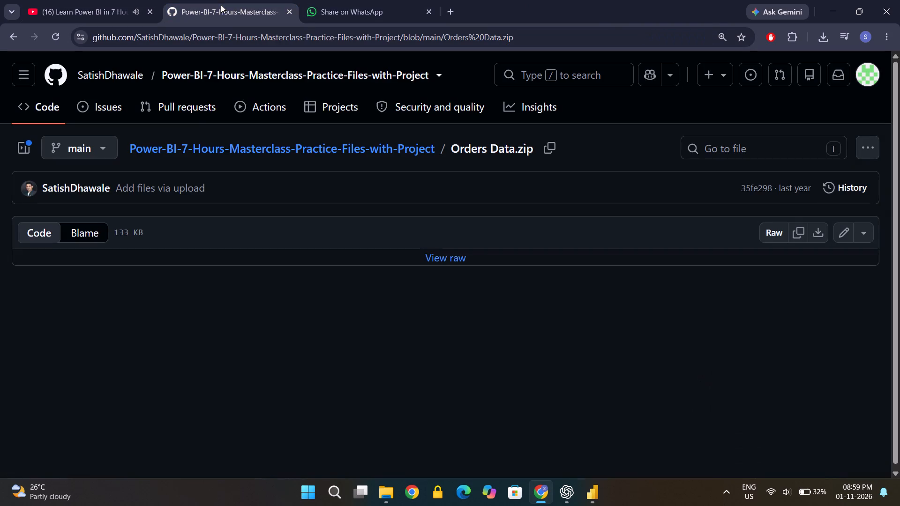
scroll(238, 238, "down", 1)
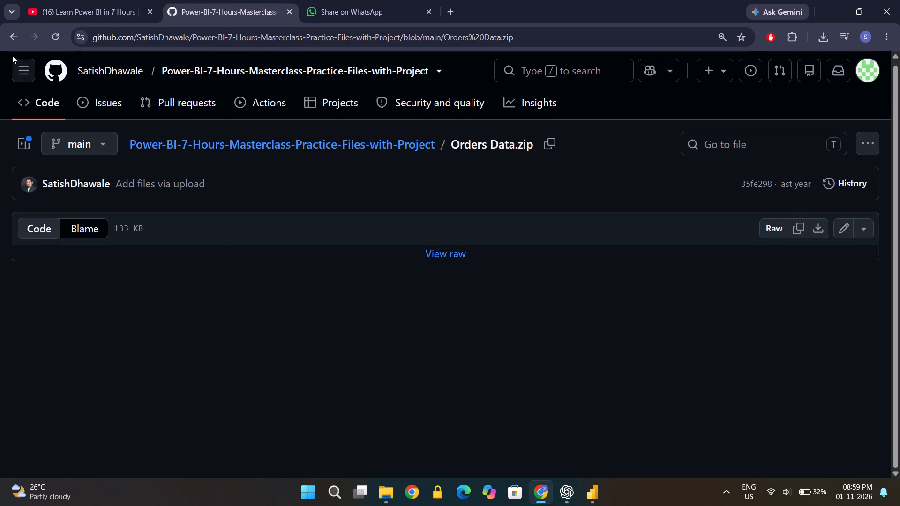
left_click(2, 34)
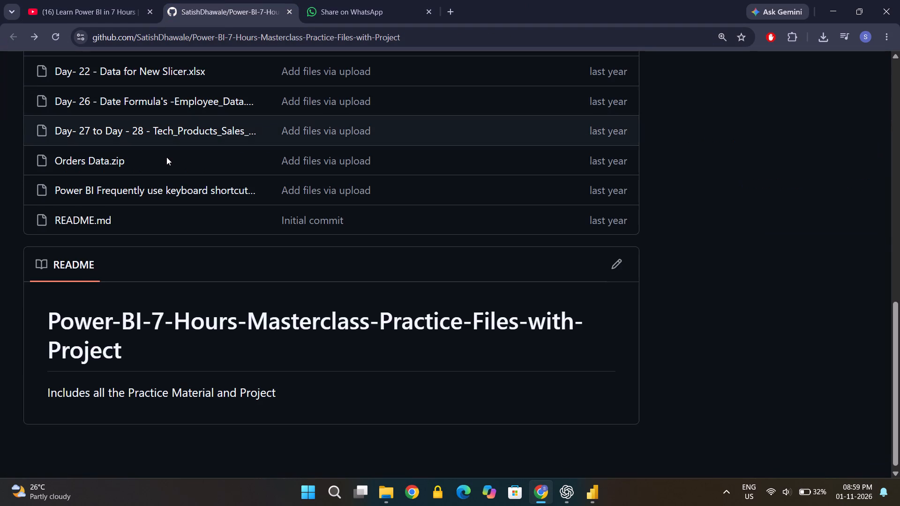
scroll(167, 160, "up", 3)
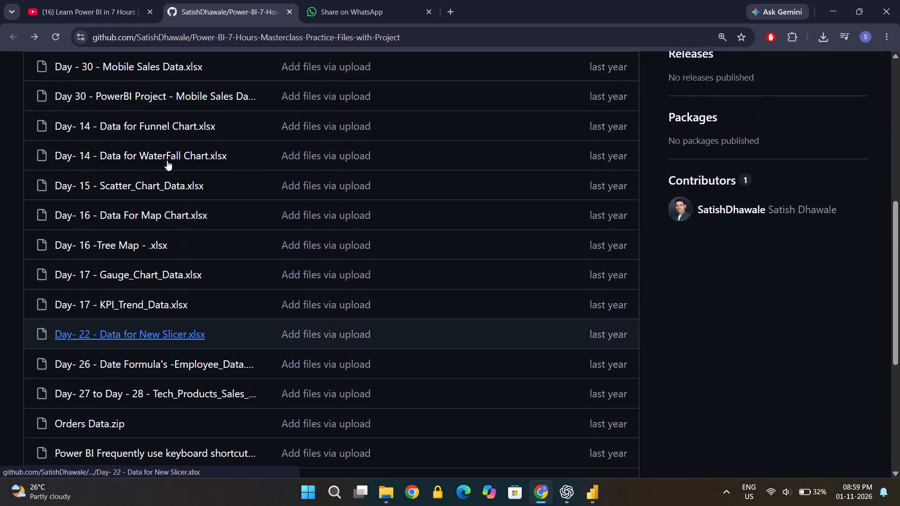
scroll(167, 160, "up", 1)
scroll(167, 160, "down", 5)
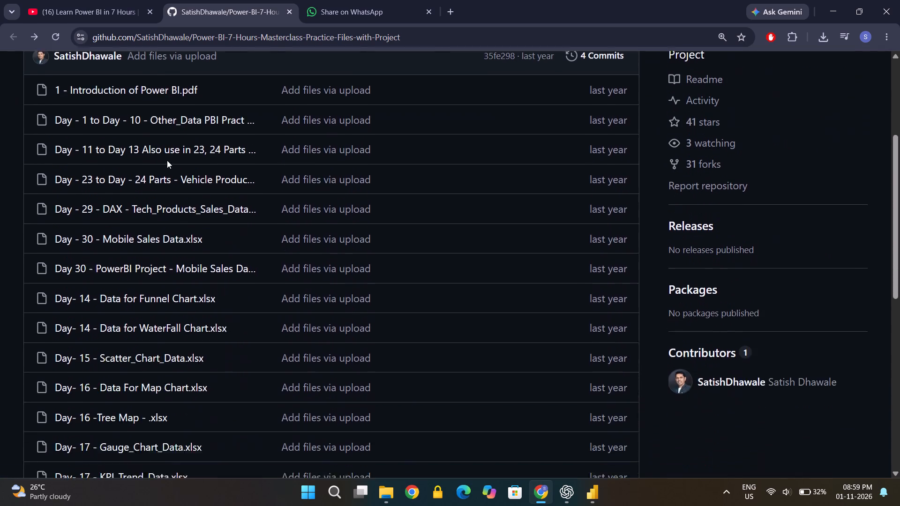
Check the Power BI folder on Disk (E:) in File Explorer against the practice files listed in the course's GitHub repository.
scroll(167, 160, "down", 2)
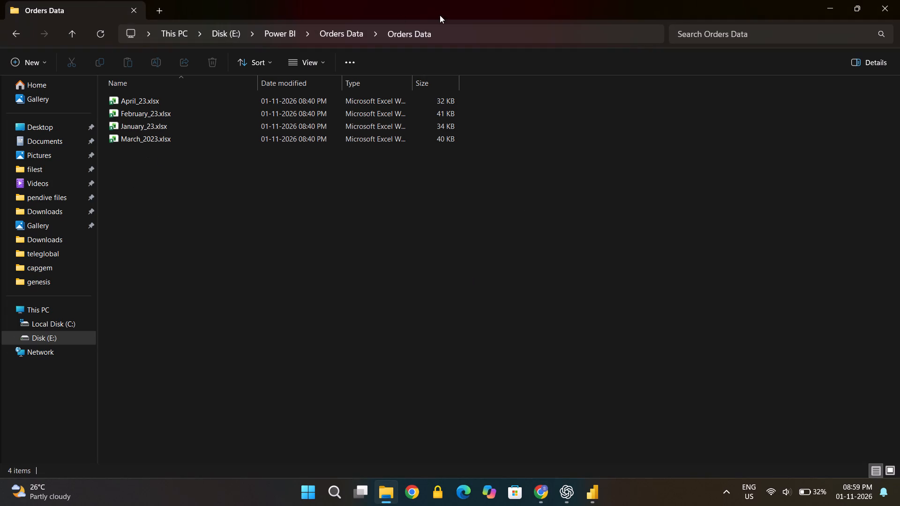
left_click(346, 34)
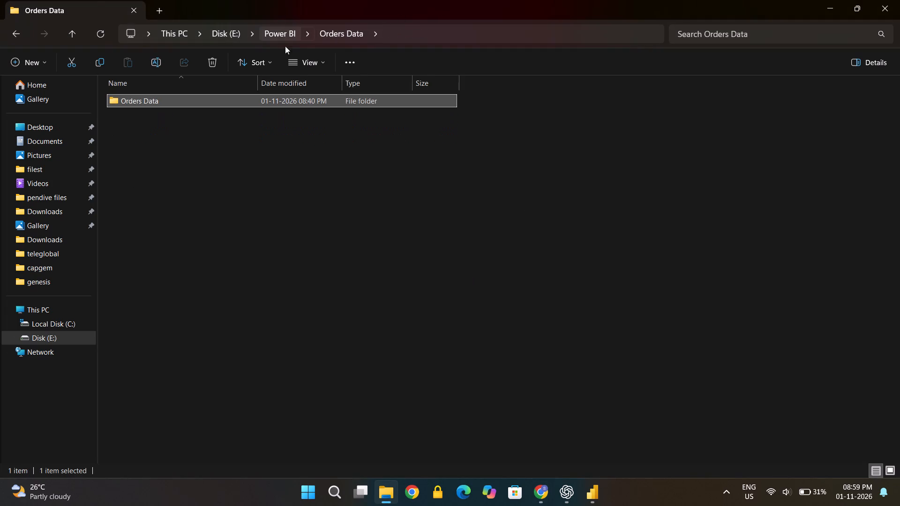
left_click(269, 30)
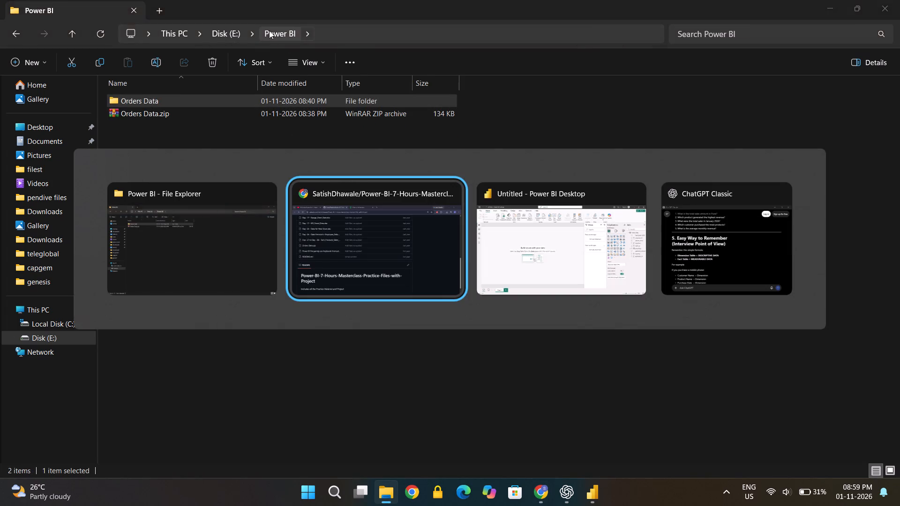
scroll(278, 135, "up", 1)
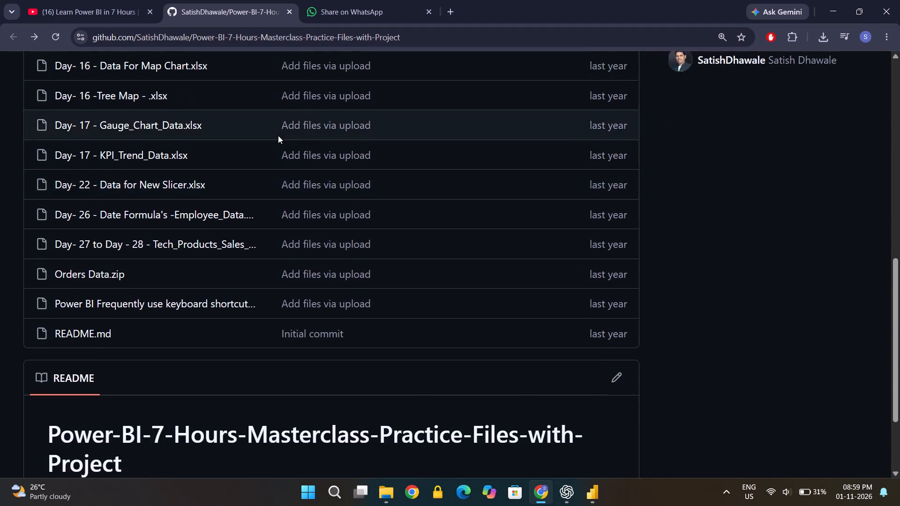
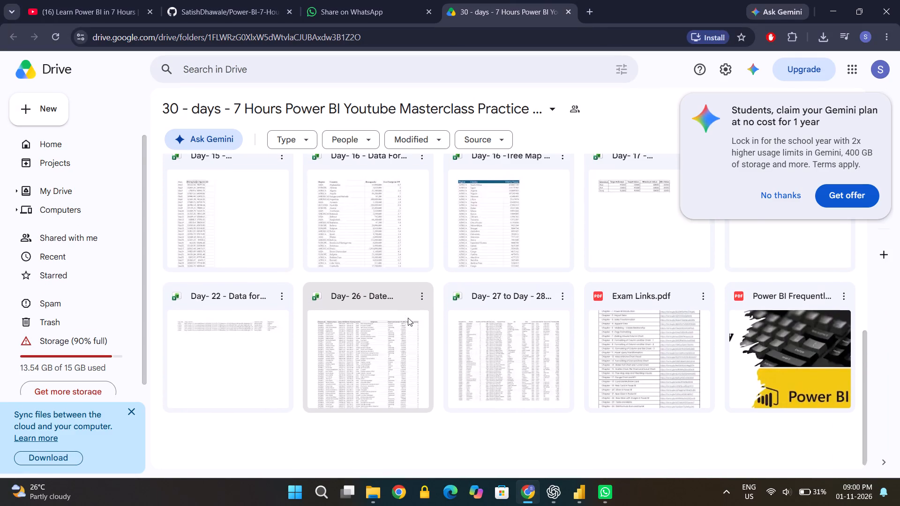
Decline the Gemini student plan offer shown over the masterclass practice files folder in Google Drive.
left_click(769, 198)
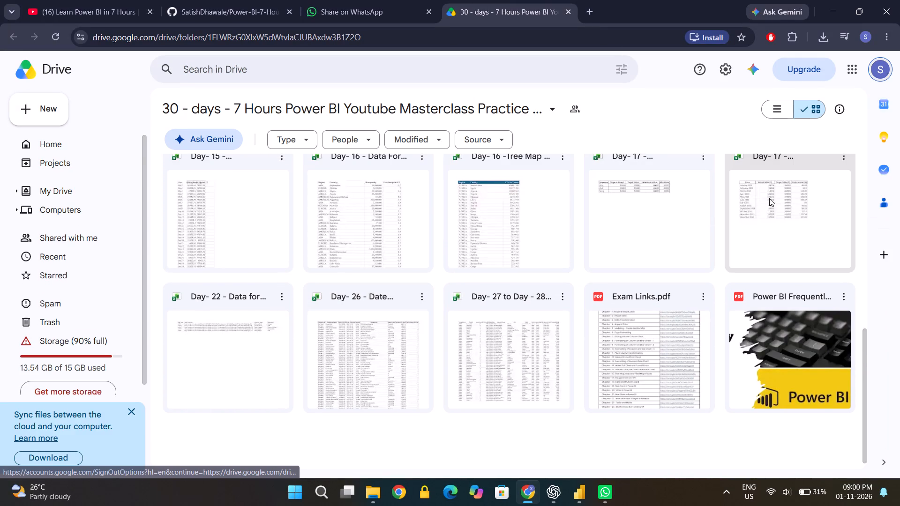
scroll(704, 312, "up", 1)
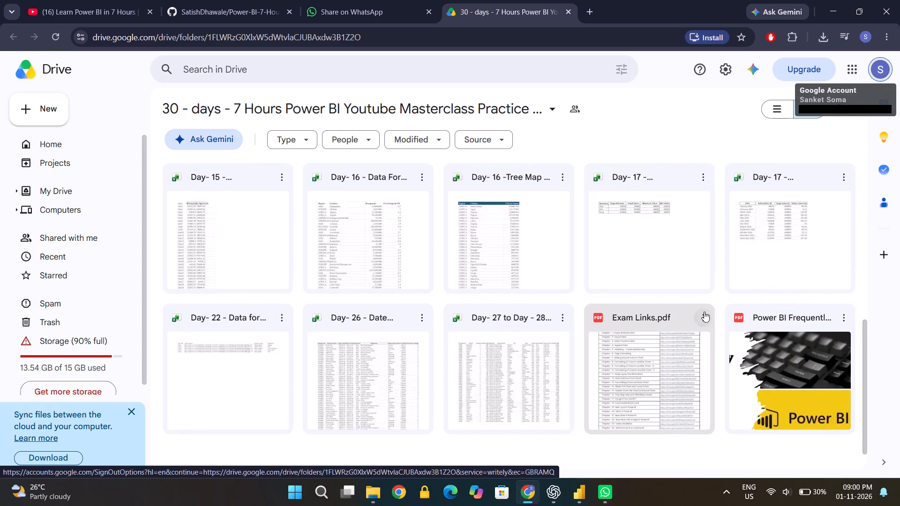
Look through the spreadsheets and PDFs in the shared Power BI practice folder and dismiss the desktop sync offer.
scroll(704, 312, "up", 3)
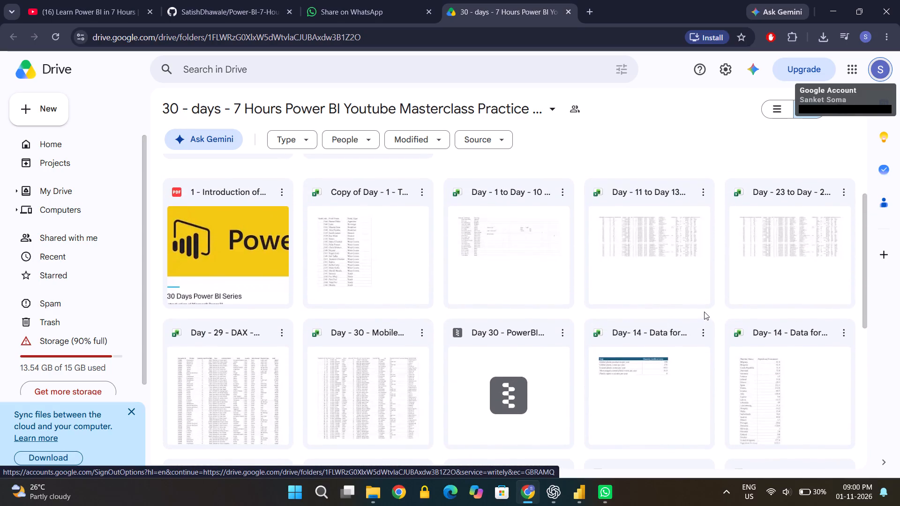
scroll(704, 312, "down", 1)
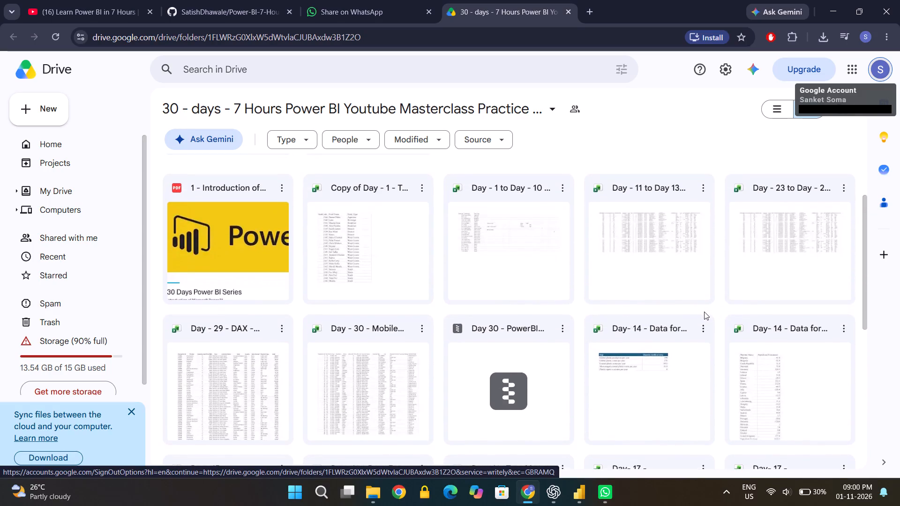
scroll(704, 312, "down", 2)
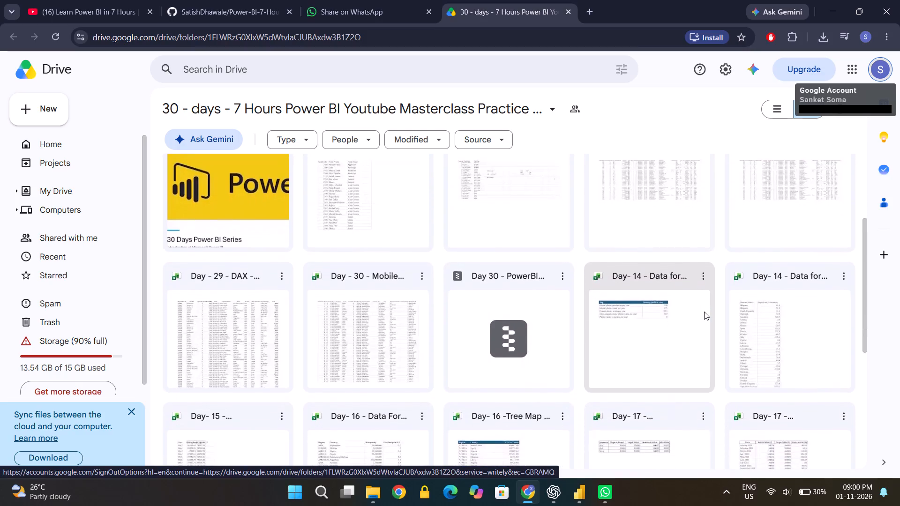
scroll(704, 312, "down", 1)
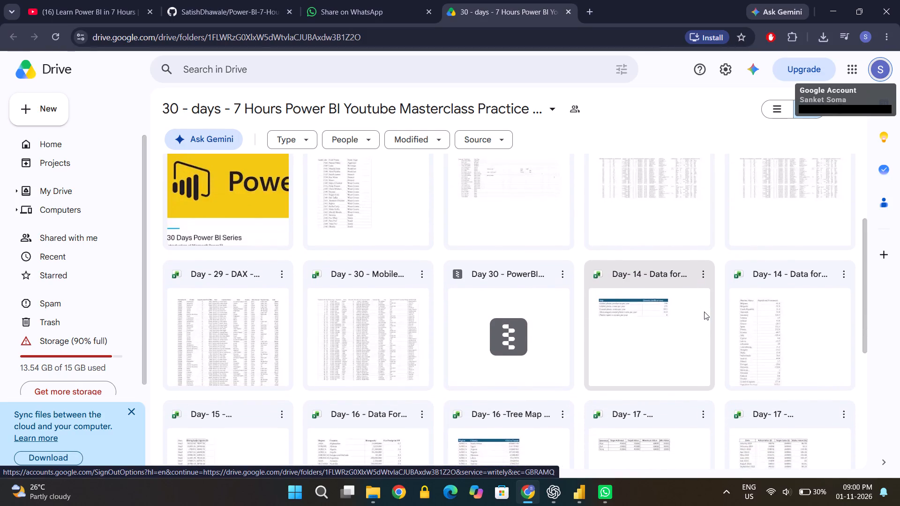
scroll(704, 312, "down", 2)
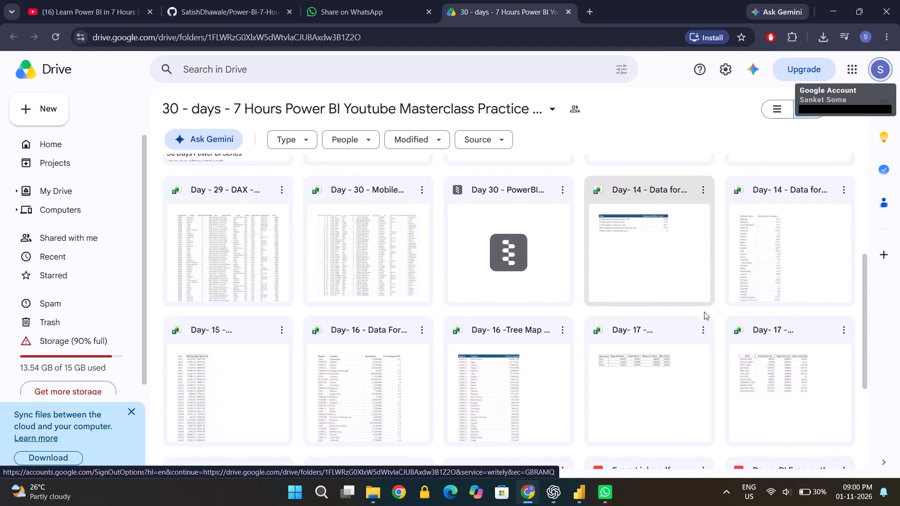
scroll(704, 312, "down", 4)
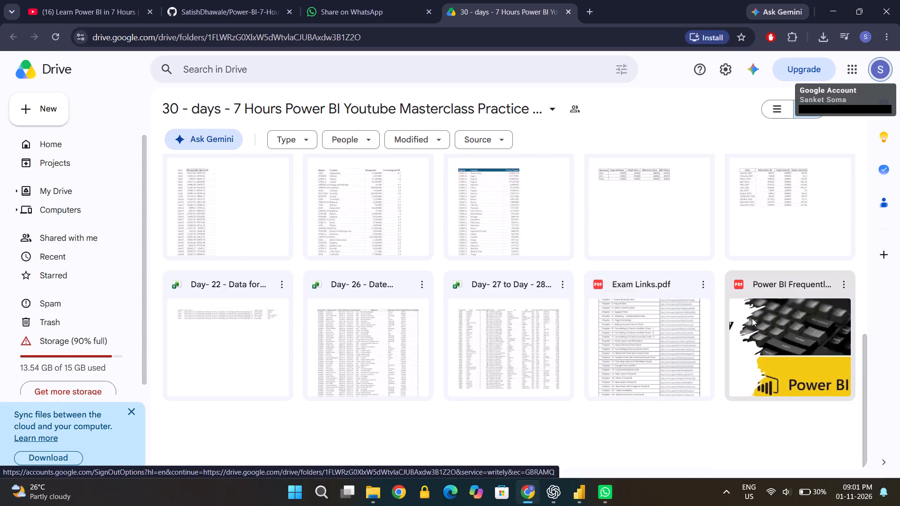
scroll(752, 318, "down", 3)
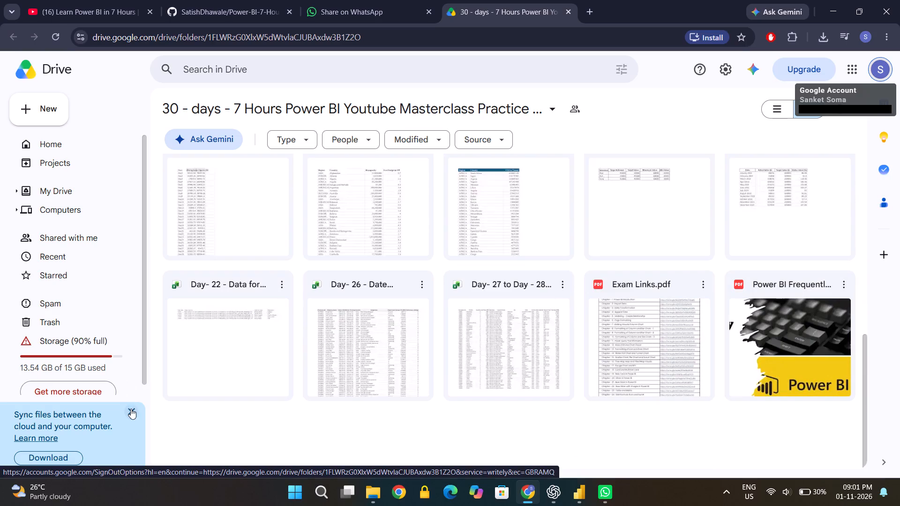
left_click(131, 409)
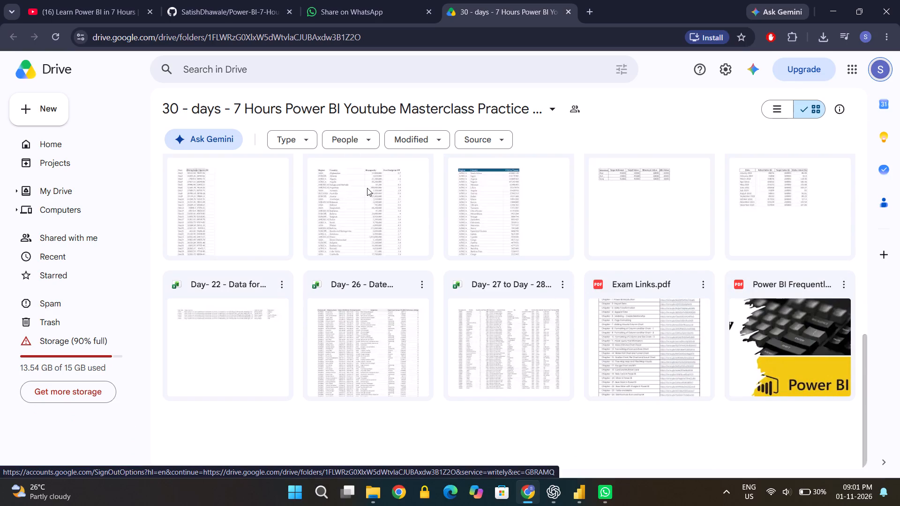
scroll(367, 188, "up", 3)
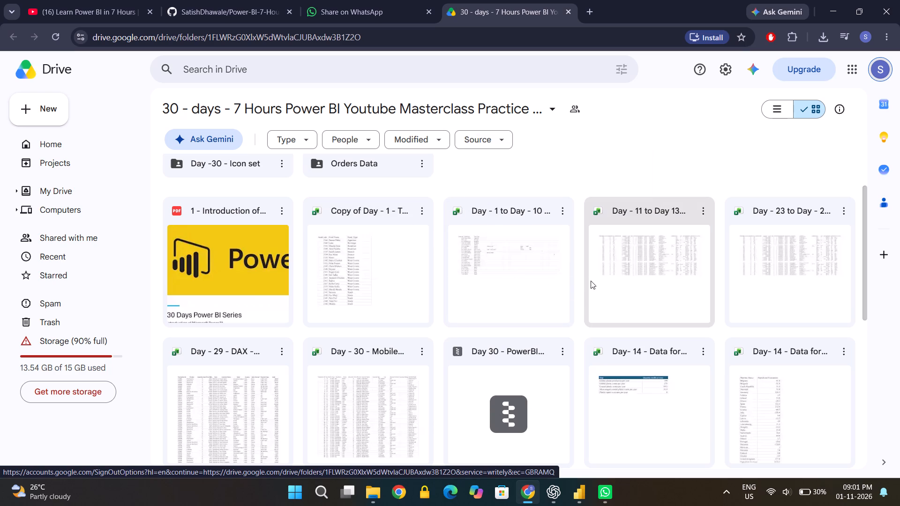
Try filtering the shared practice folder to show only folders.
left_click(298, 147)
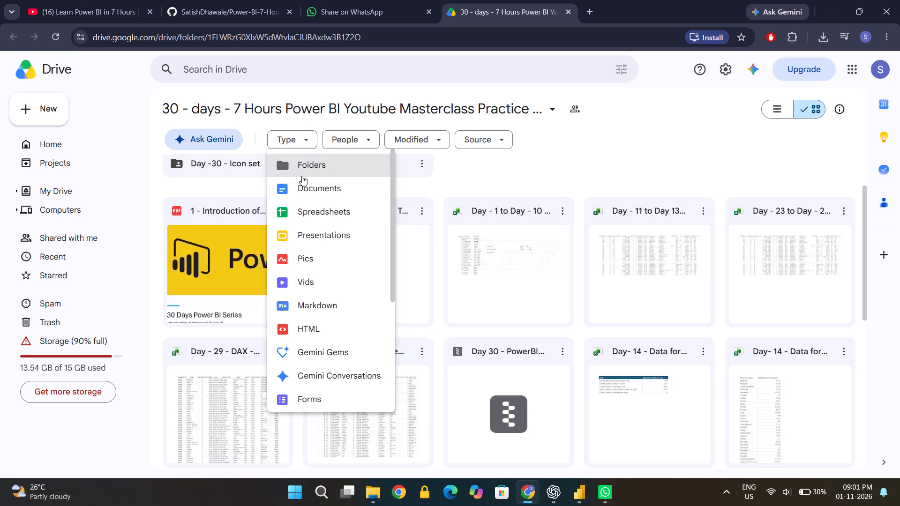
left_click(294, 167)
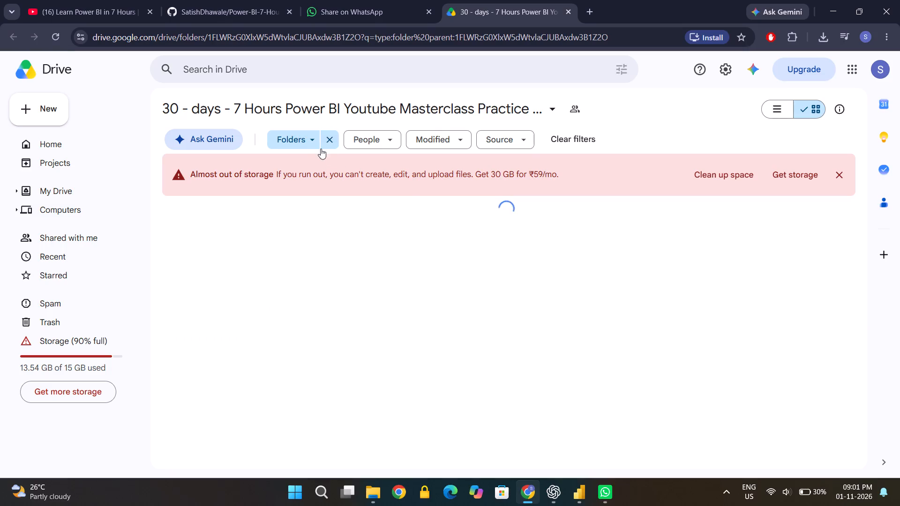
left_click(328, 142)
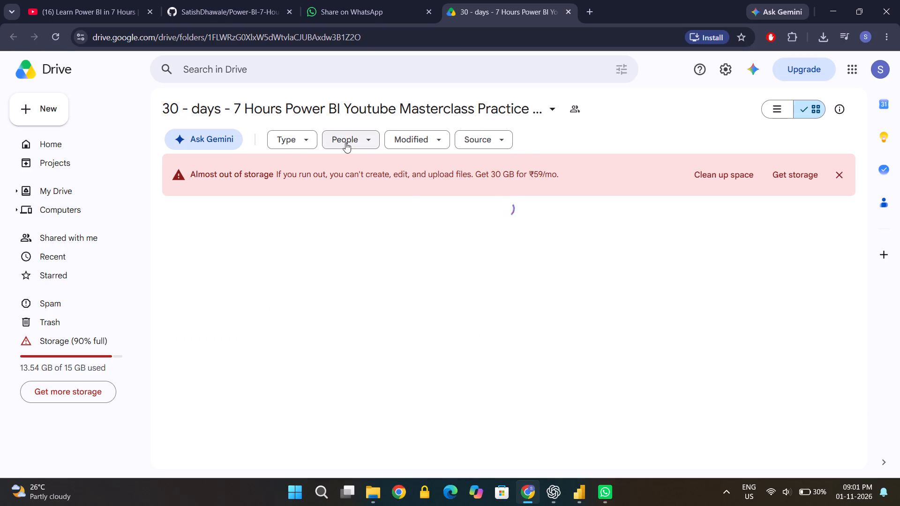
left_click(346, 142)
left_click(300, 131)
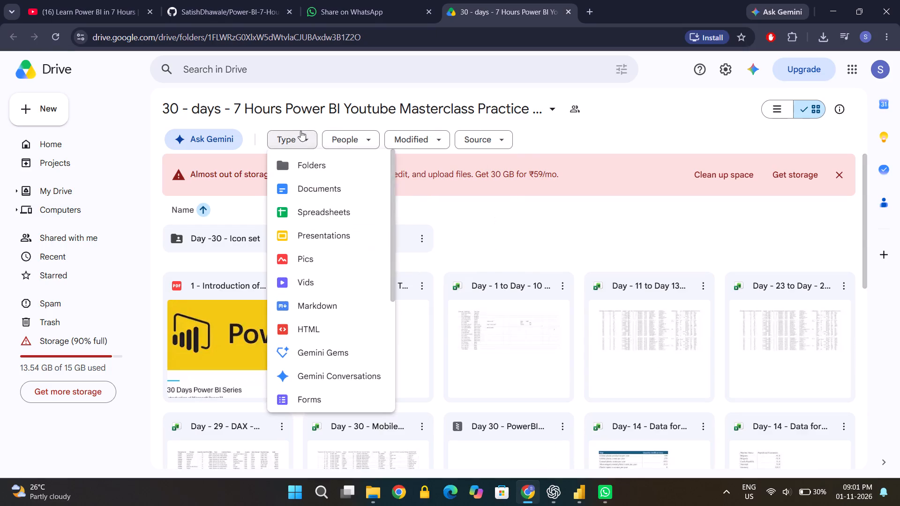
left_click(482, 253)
Open the Orders Data folder in the shared practice files to view its workbooks.
scroll(482, 253, "down", 1)
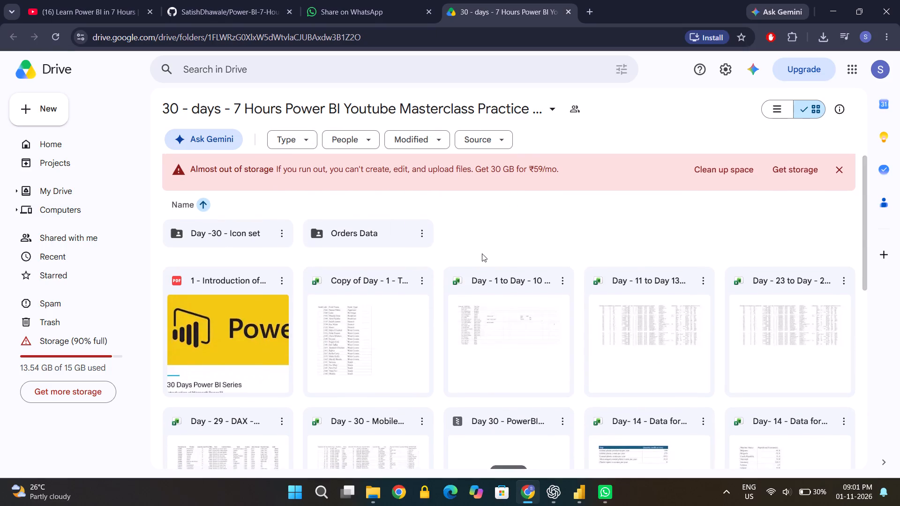
scroll(482, 253, "down", 1)
scroll(482, 253, "up", 2)
scroll(482, 253, "down", 1)
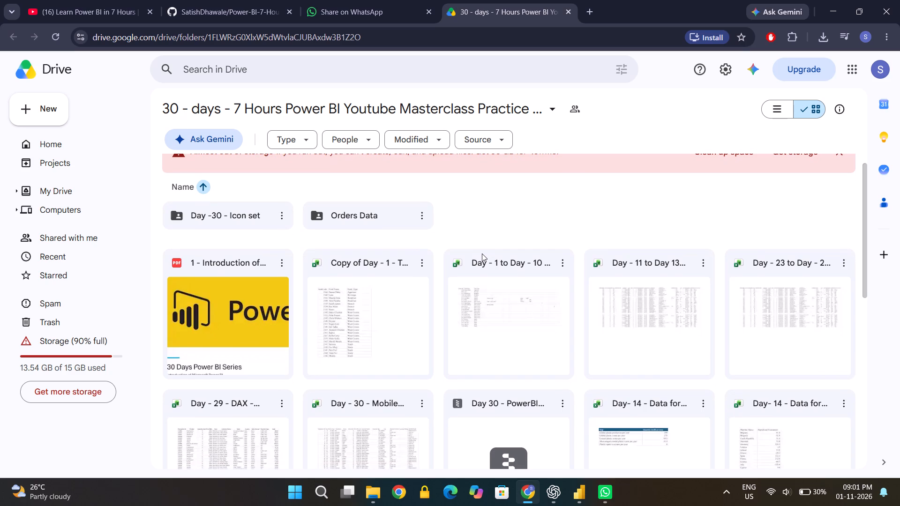
scroll(482, 253, "down", 1)
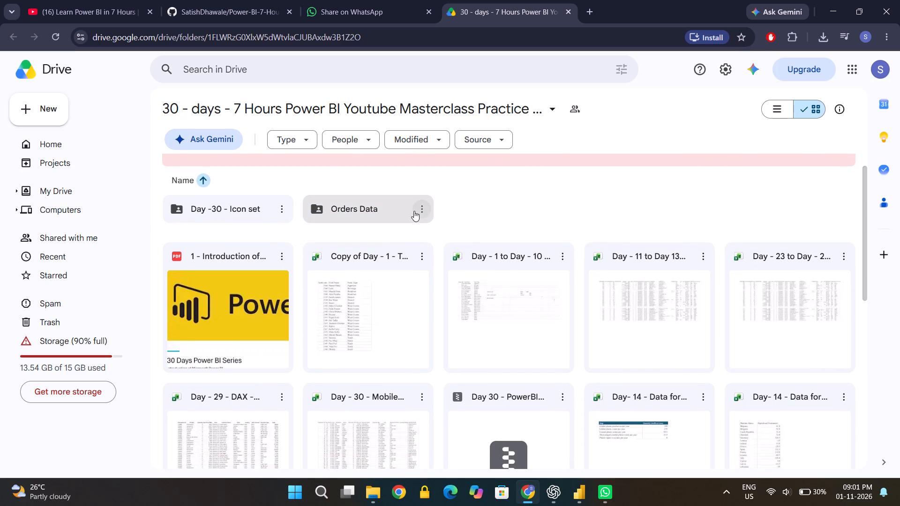
left_click(419, 210)
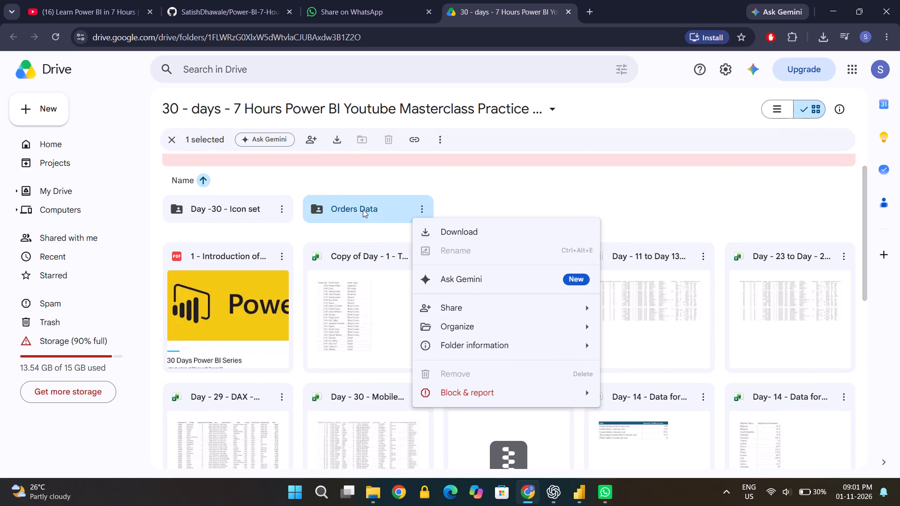
double_click(370, 209)
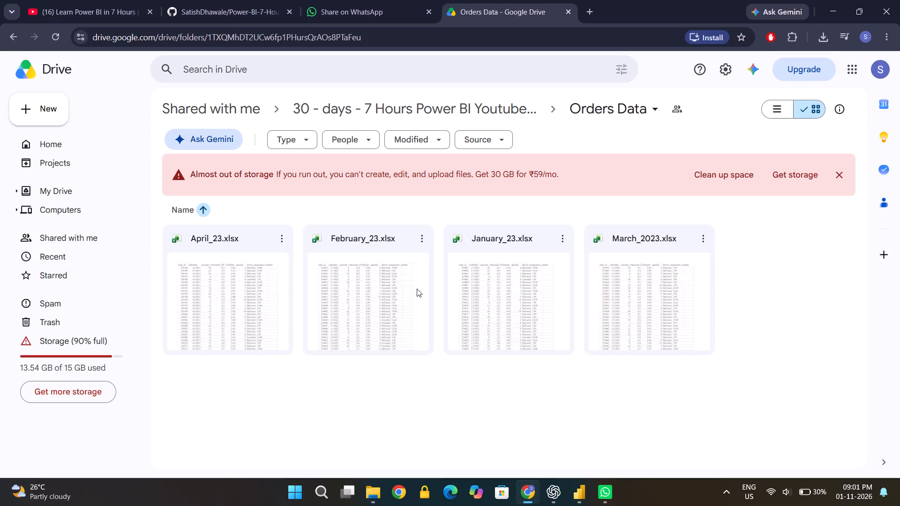
Return to the Power BI course video and resume it in full screen.
key("space")
left_click(75, 0)
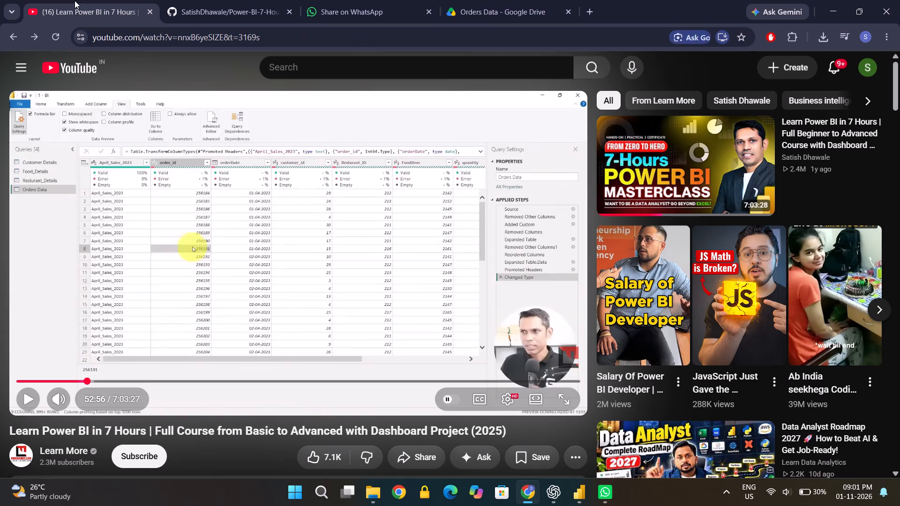
key("space")
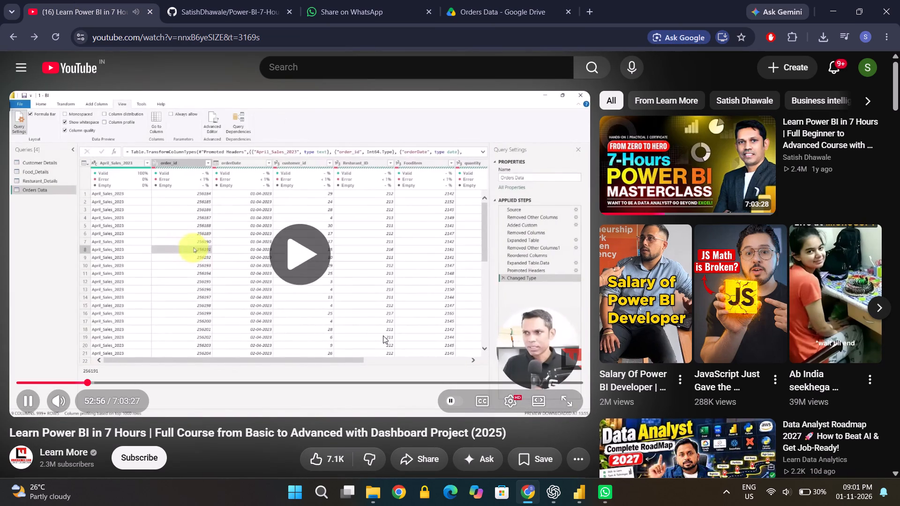
double_click(381, 280)
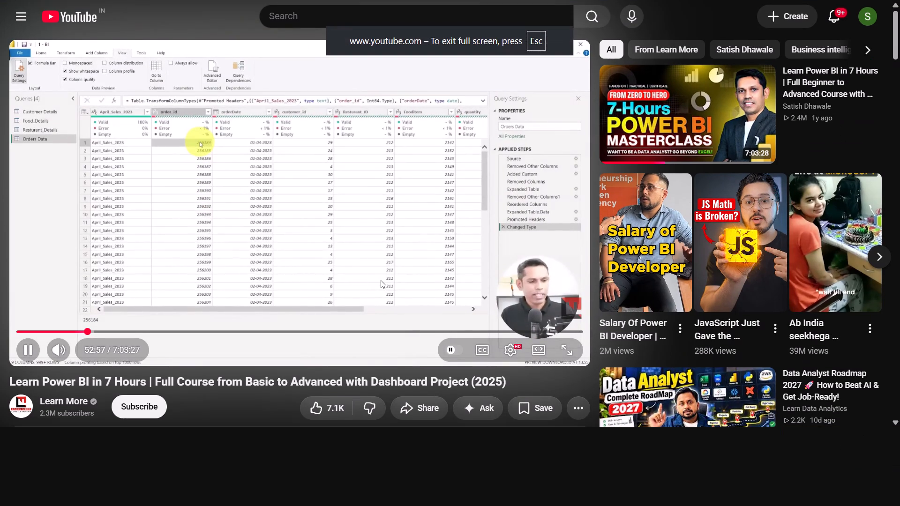
Skip the course video ahead past the one-hour mark to the part on relationships between the tables in the model.
key("Right")
key("Right")
key("Right")
key("Right")
key("Right")
key("Right")
key("Right")
key("Right")
key("Right")
key("Right")
key("Right")
key("Right")
key("Right")
key("Right")
key("Right")
key("Right")
key("Right")
key("Right")
key("Right")
key("Right")
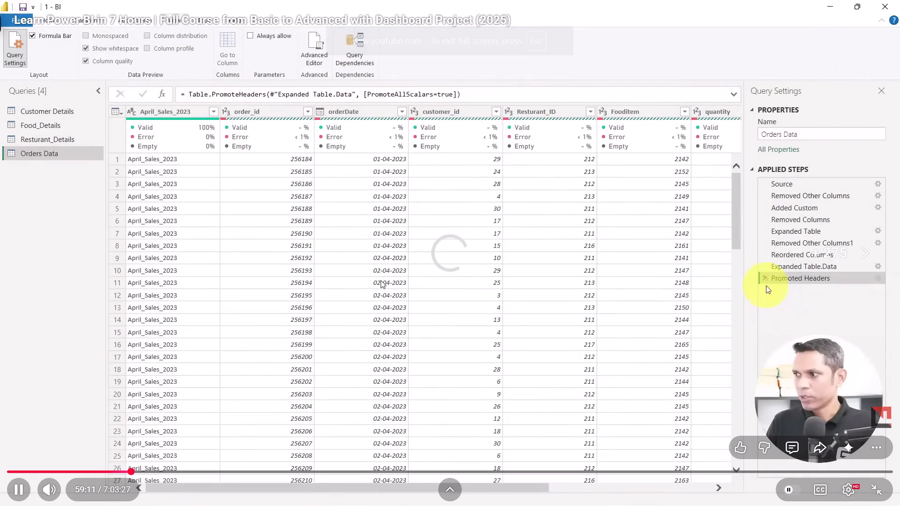
key("Right")
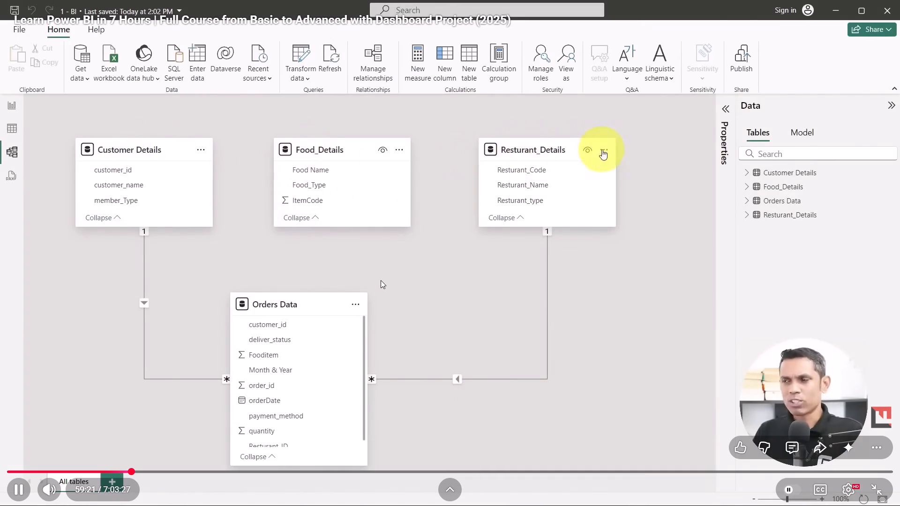
key("Right")
key("Right")
key("Right")
key("Right")
key("Right")
key("Right")
key("Right")
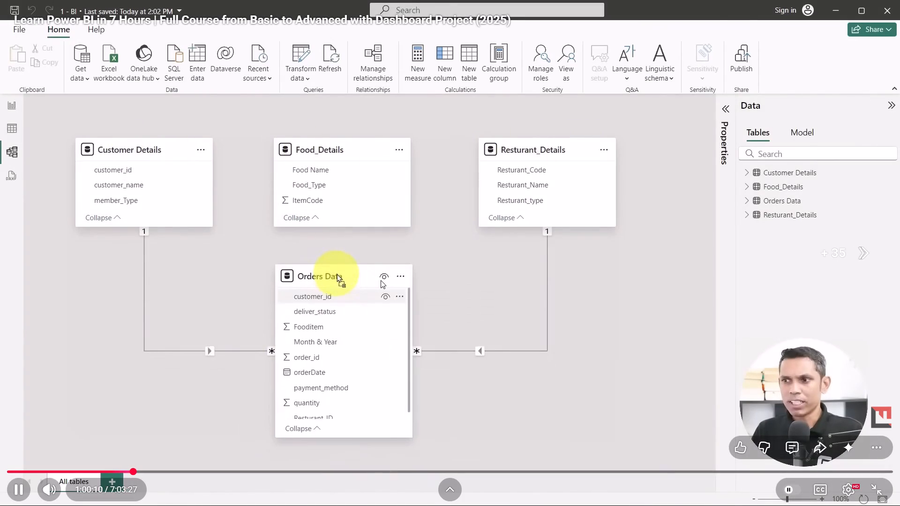
key("Right")
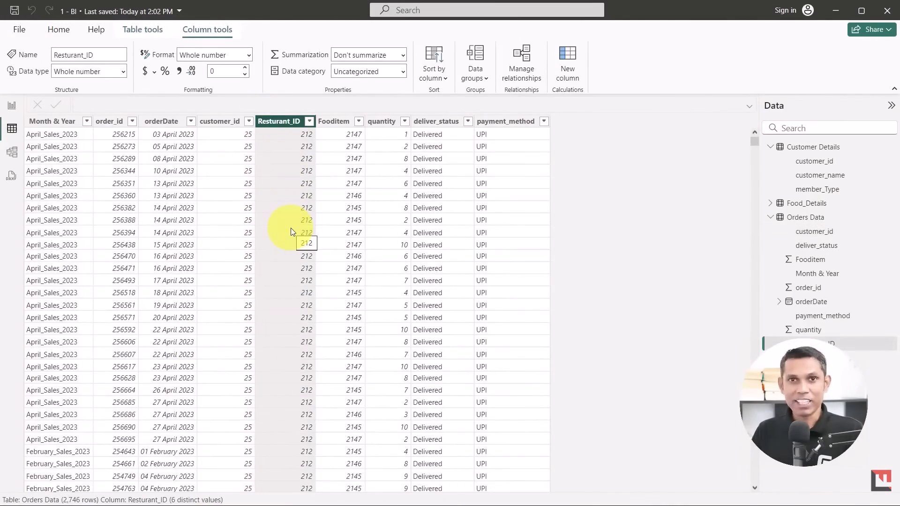
key("Right")
key("Right")
key("Right")
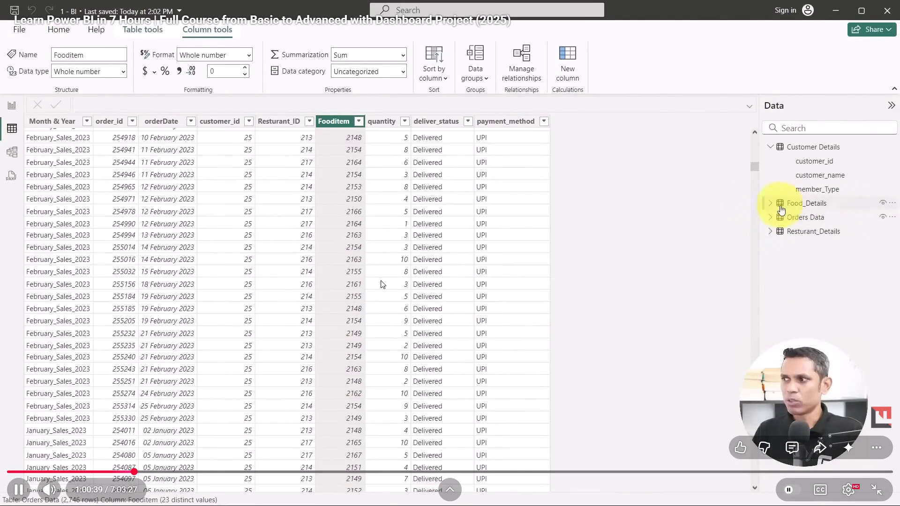
key("Right")
key("Right")
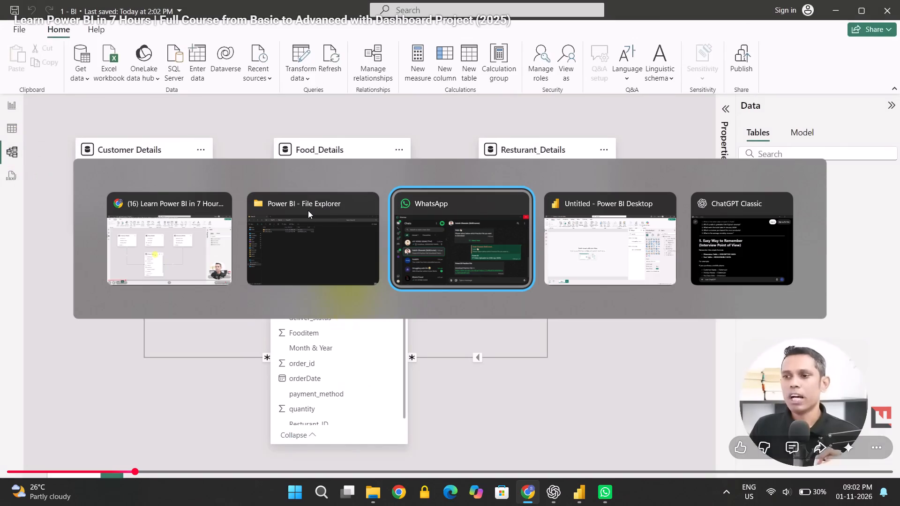
Check the contents of the local Power BI folder in File Explorer and return to the course video.
double_click(308, 210)
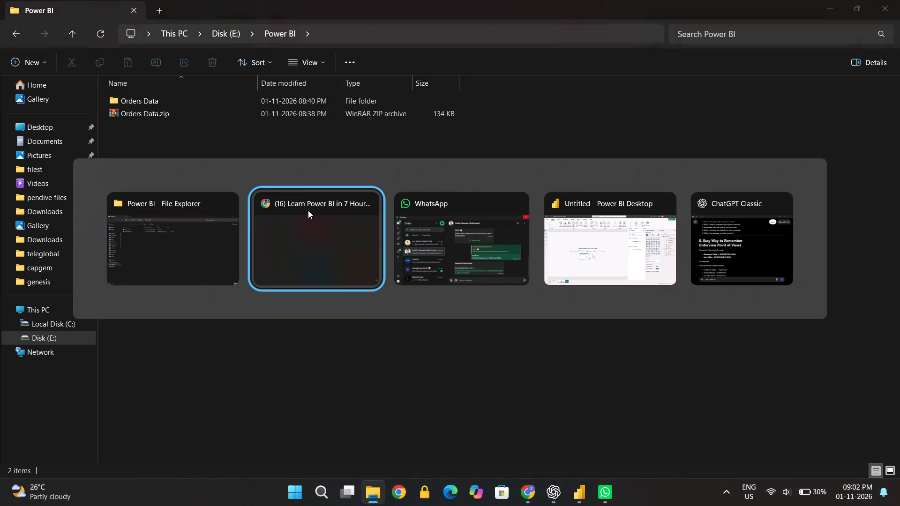
double_click(308, 210)
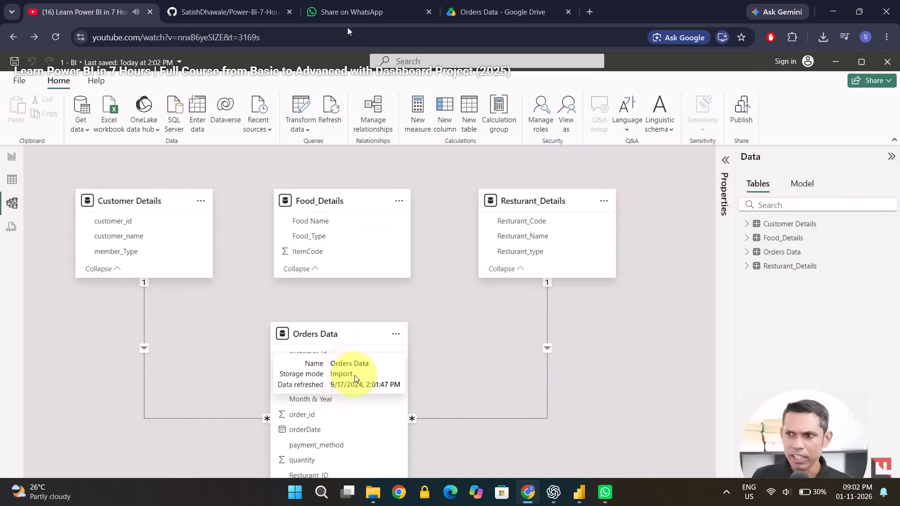